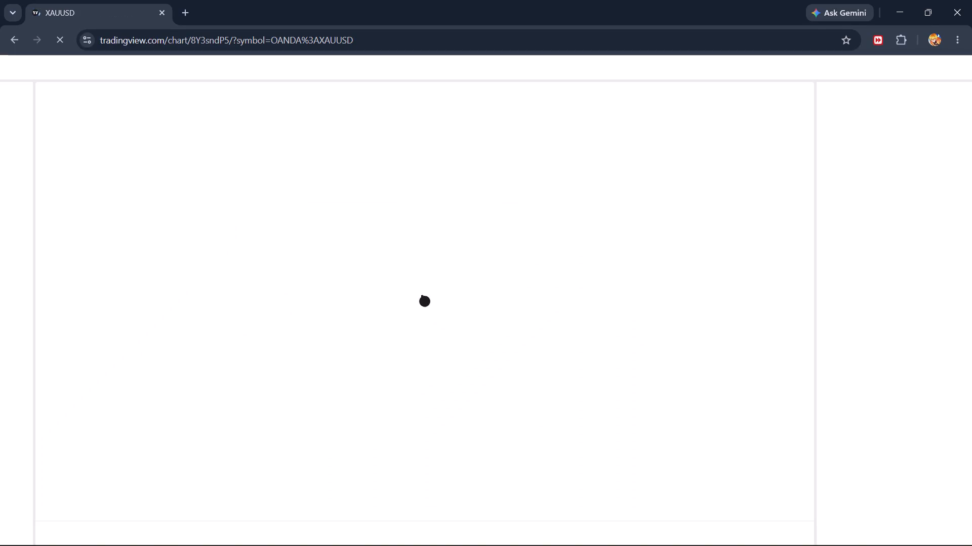
Examine the 5-minute XAUUSD price action across 29 and 30 October.
{"action": "scroll", "coordinate": [279, 370], "scroll_direction": "down", "scroll_amount": 5}
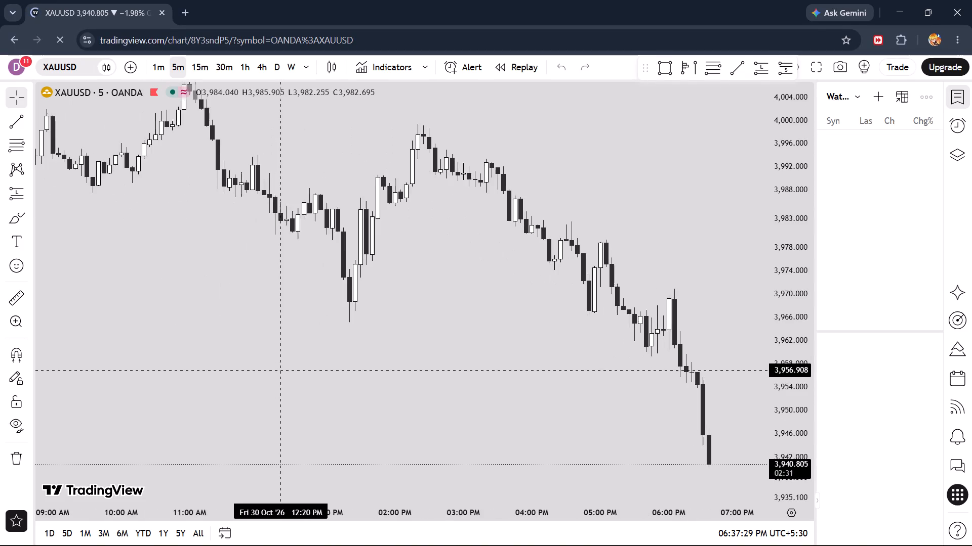
{"action": "scroll", "coordinate": [279, 370], "scroll_direction": "down", "scroll_amount": 5}
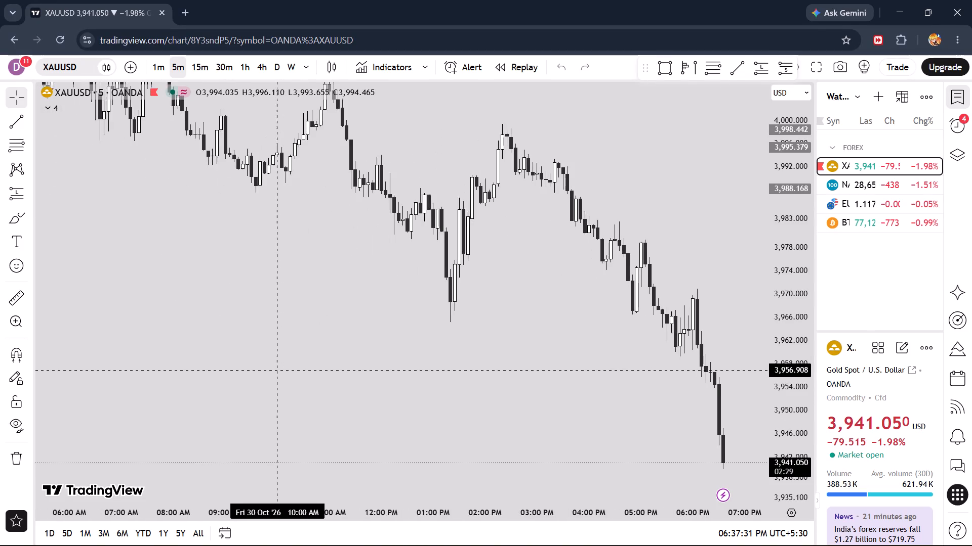
{"action": "scroll", "coordinate": [279, 370], "scroll_direction": "down", "scroll_amount": 6}
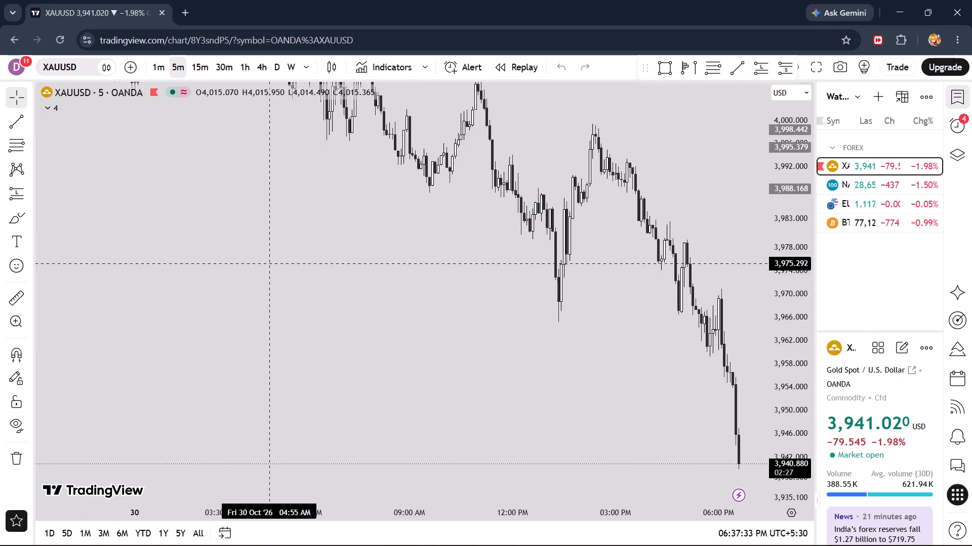
{"action": "left_click_drag", "start_coordinate": [263, 220], "coordinate": [440, 436]}
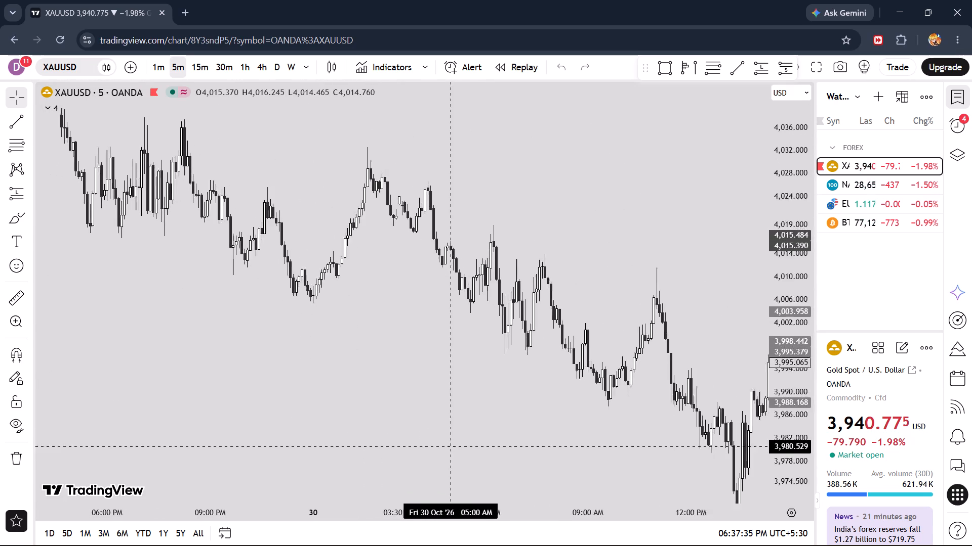
{"action": "left_click_drag", "start_coordinate": [440, 436], "coordinate": [130, 309]}
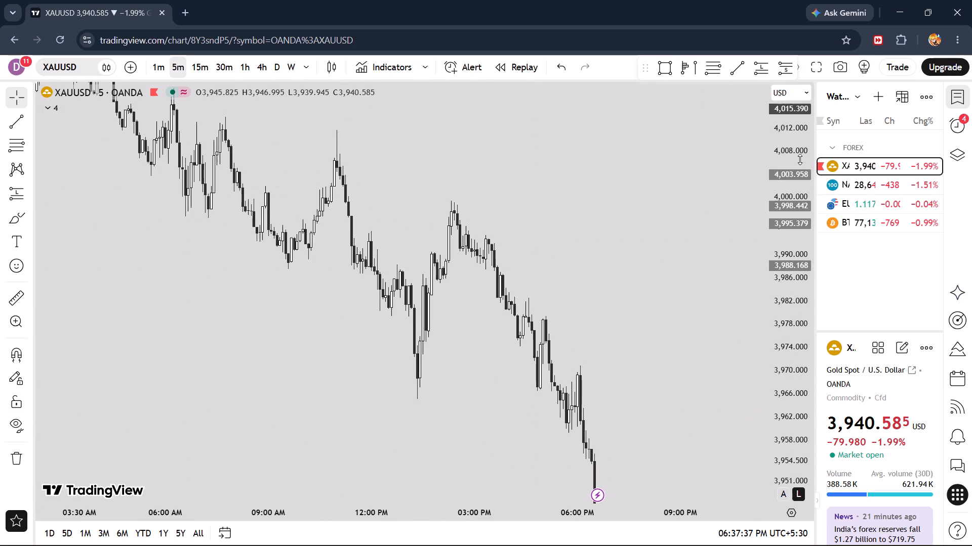
{"action": "left_click_drag", "start_coordinate": [801, 157], "coordinate": [787, 366]}
{"action": "scroll", "coordinate": [407, 286], "scroll_direction": "down", "scroll_amount": 6}
{"action": "left_click_drag", "start_coordinate": [298, 200], "coordinate": [466, 286]}
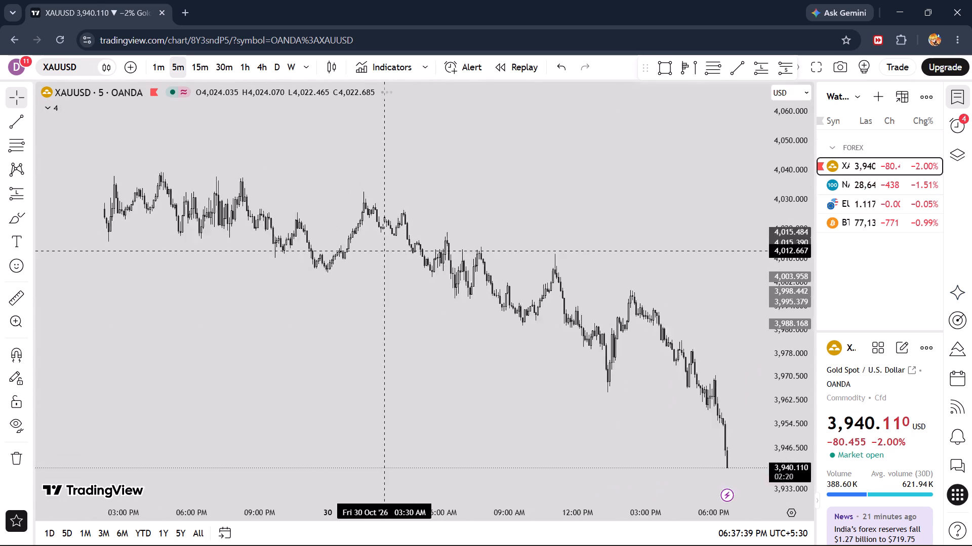
{"action": "left_click_drag", "start_coordinate": [466, 286], "coordinate": [542, 307]}
{"action": "left_click_drag", "start_coordinate": [192, 283], "coordinate": [600, 360]}
{"action": "left_click_drag", "start_coordinate": [634, 383], "coordinate": [207, 316]}
{"action": "left_click_drag", "start_coordinate": [564, 382], "coordinate": [414, 345]}
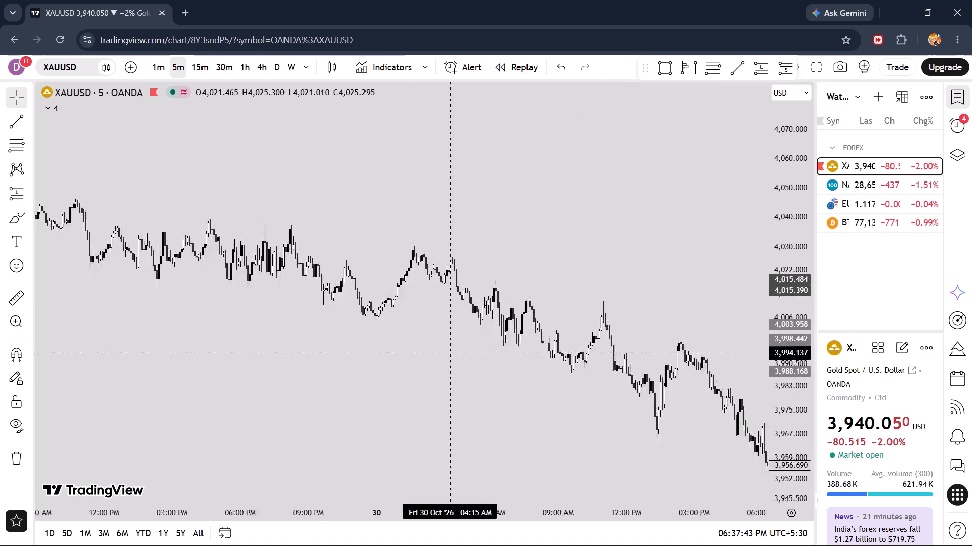
{"action": "left_click_drag", "start_coordinate": [414, 345], "coordinate": [230, 302]}
{"action": "scroll", "coordinate": [398, 299], "scroll_direction": "down", "scroll_amount": 6}
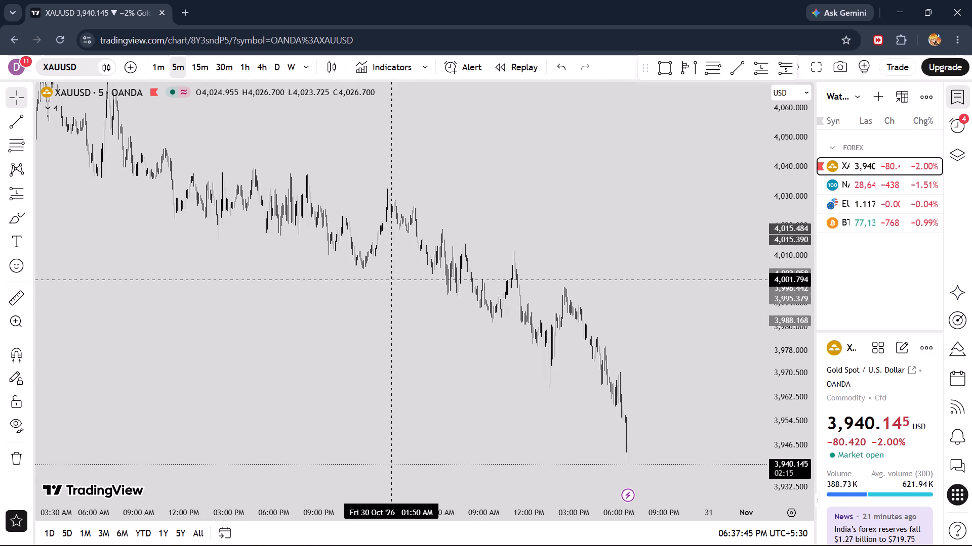
{"action": "left_click_drag", "start_coordinate": [382, 274], "coordinate": [415, 354]}
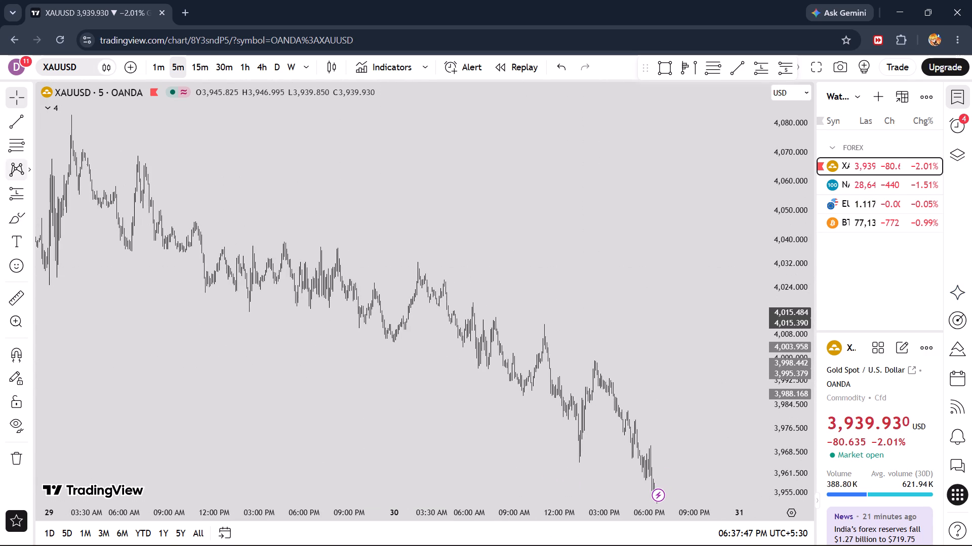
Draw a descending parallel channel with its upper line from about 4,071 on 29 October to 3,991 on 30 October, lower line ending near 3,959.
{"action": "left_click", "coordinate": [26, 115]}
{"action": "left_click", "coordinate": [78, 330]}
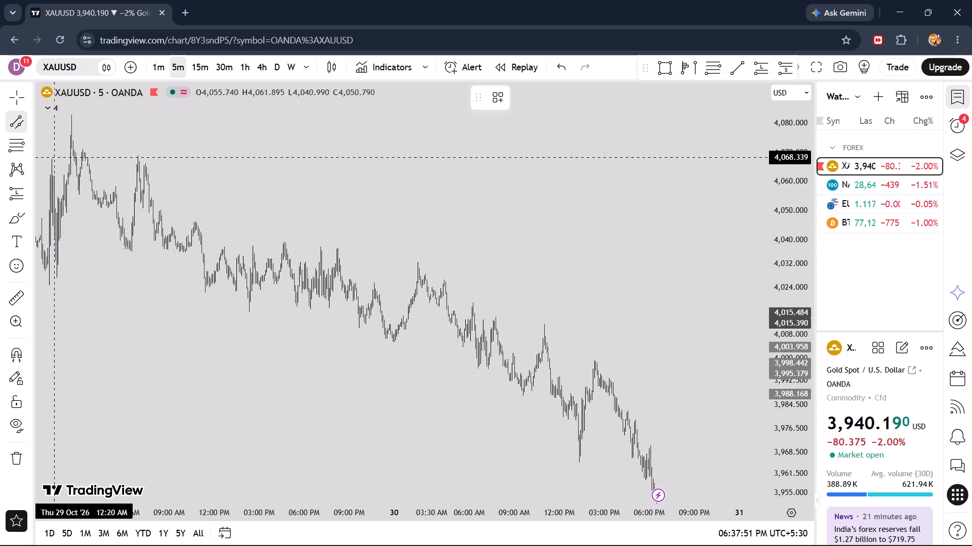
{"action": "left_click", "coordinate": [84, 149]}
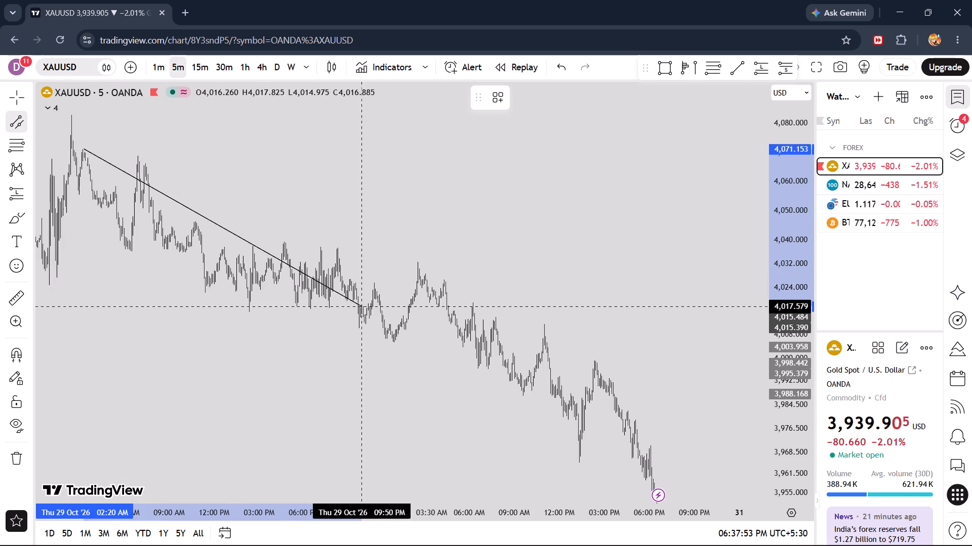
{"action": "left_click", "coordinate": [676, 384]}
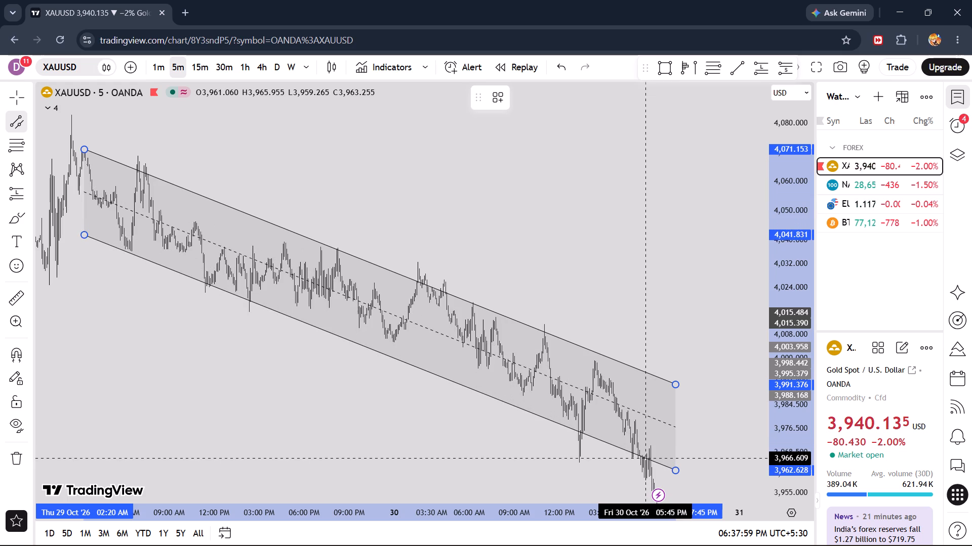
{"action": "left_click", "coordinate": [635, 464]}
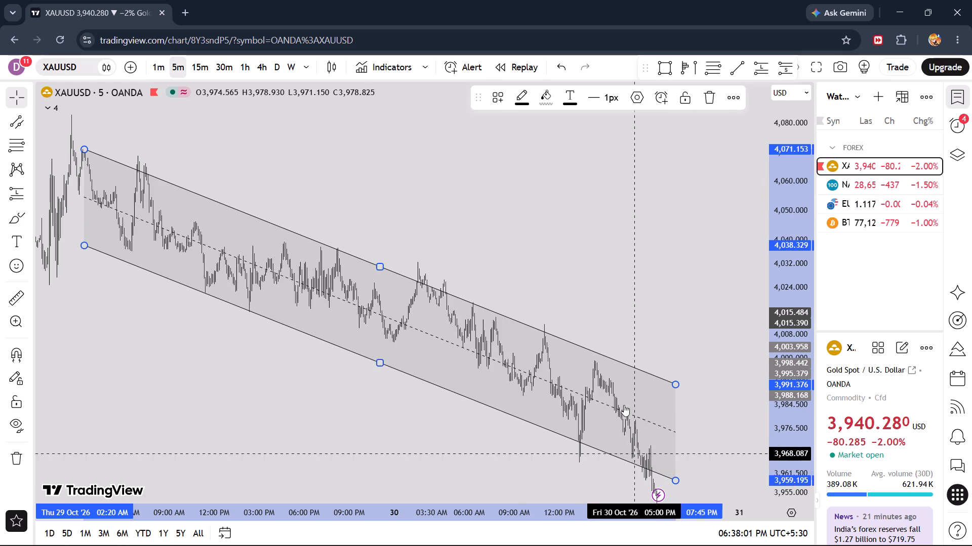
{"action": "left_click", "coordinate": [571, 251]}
Examine how price follows the descending channel on the 15-minute and 1-hour timeframes.
{"action": "left_click_drag", "start_coordinate": [528, 255], "coordinate": [381, 162]}
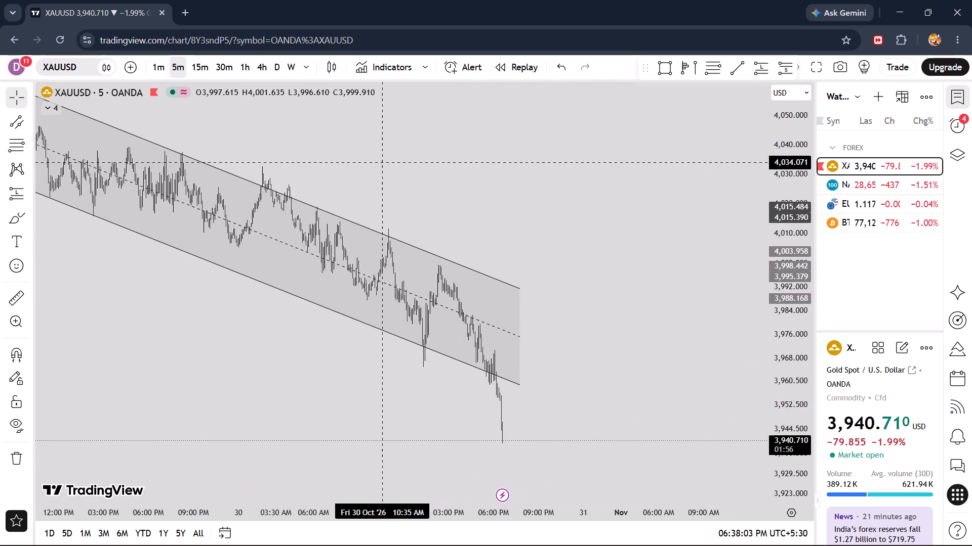
{"action": "left_click_drag", "start_coordinate": [381, 162], "coordinate": [380, 161]}
{"action": "left_click", "coordinate": [204, 67]}
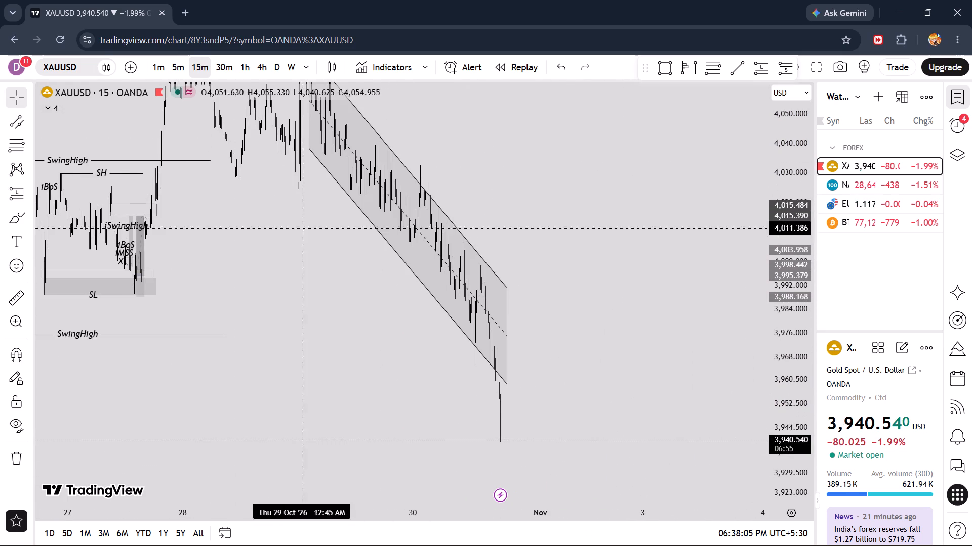
{"action": "left_click_drag", "start_coordinate": [349, 293], "coordinate": [449, 424]}
{"action": "scroll", "coordinate": [556, 284], "scroll_direction": "up", "scroll_amount": 9}
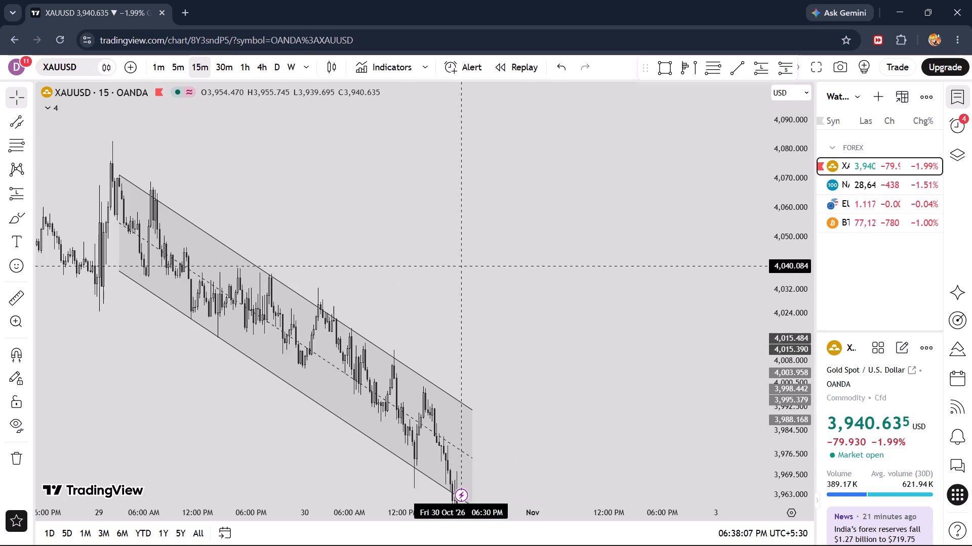
{"action": "left_click_drag", "start_coordinate": [404, 253], "coordinate": [449, 222]}
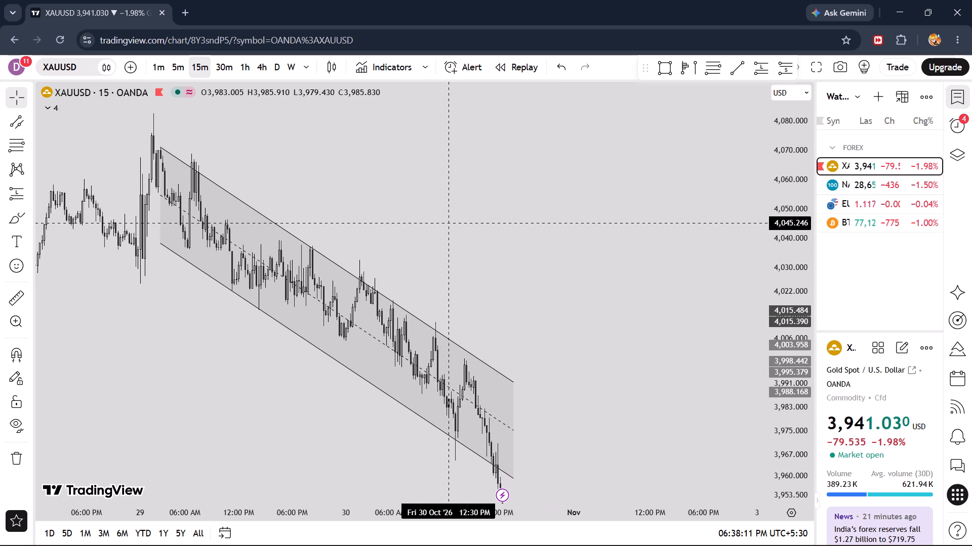
{"action": "left_click_drag", "start_coordinate": [449, 222], "coordinate": [461, 209]}
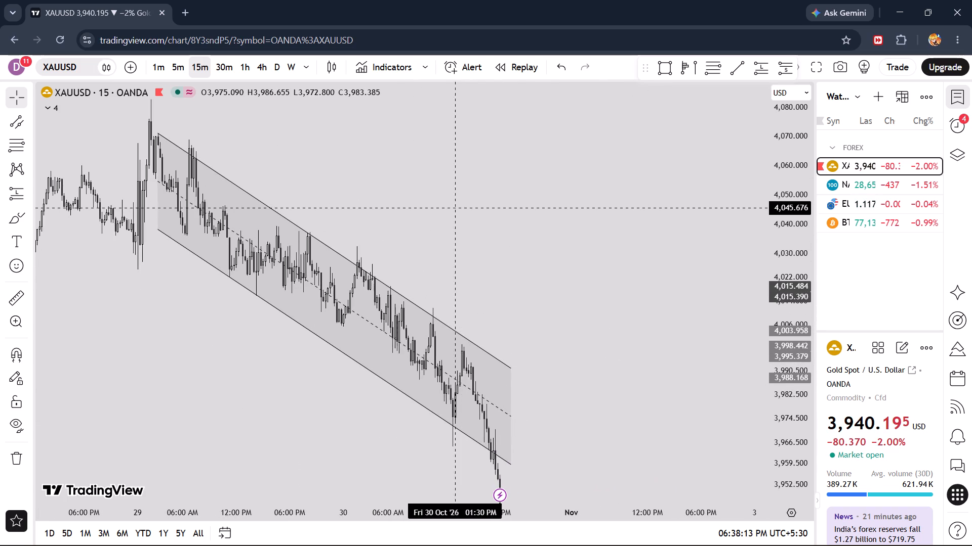
{"action": "left_click", "coordinate": [249, 63]}
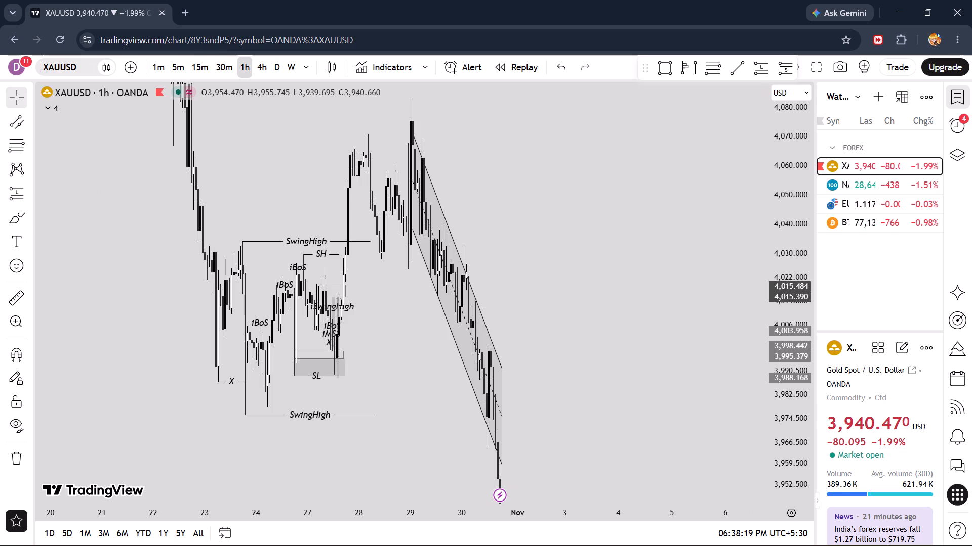
{"action": "scroll", "coordinate": [383, 330], "scroll_direction": "up", "scroll_amount": 7}
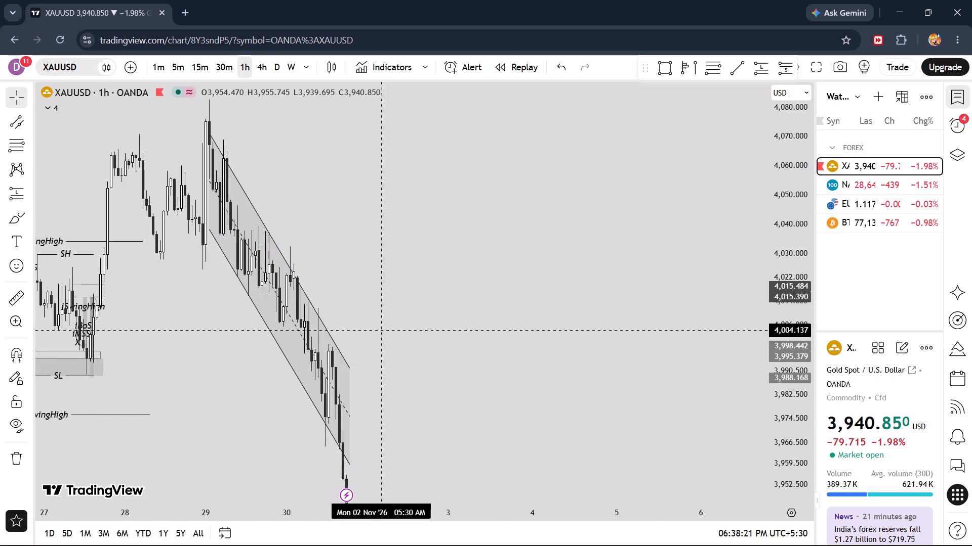
Remove all drawings from the XAUUSD chart, keeping the indicators.
{"action": "right_click", "coordinate": [377, 150]}
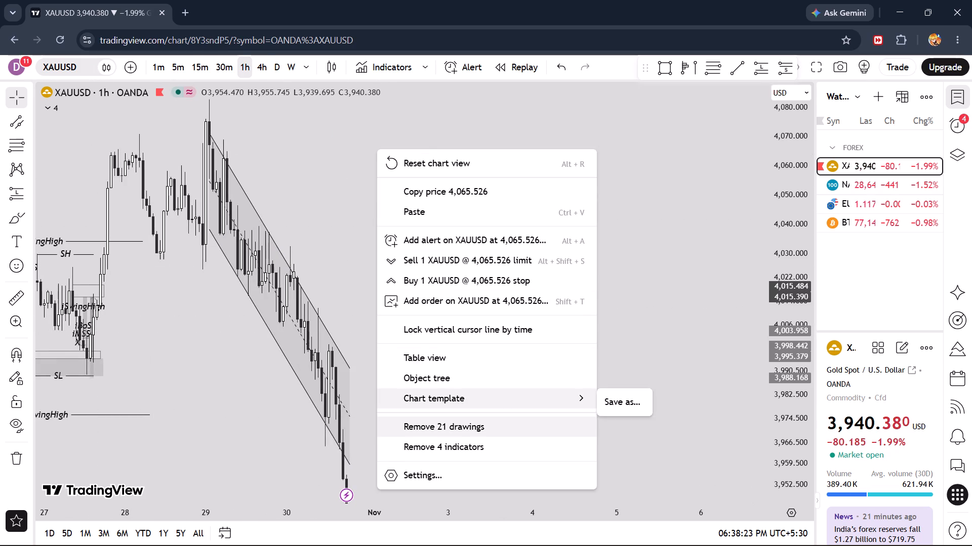
{"action": "left_click", "coordinate": [523, 425]}
Examine XAUUSD's price structure on the daily timeframe, from the early 2026 highs to the current lows.
{"action": "left_click_drag", "start_coordinate": [457, 346], "coordinate": [560, 277]}
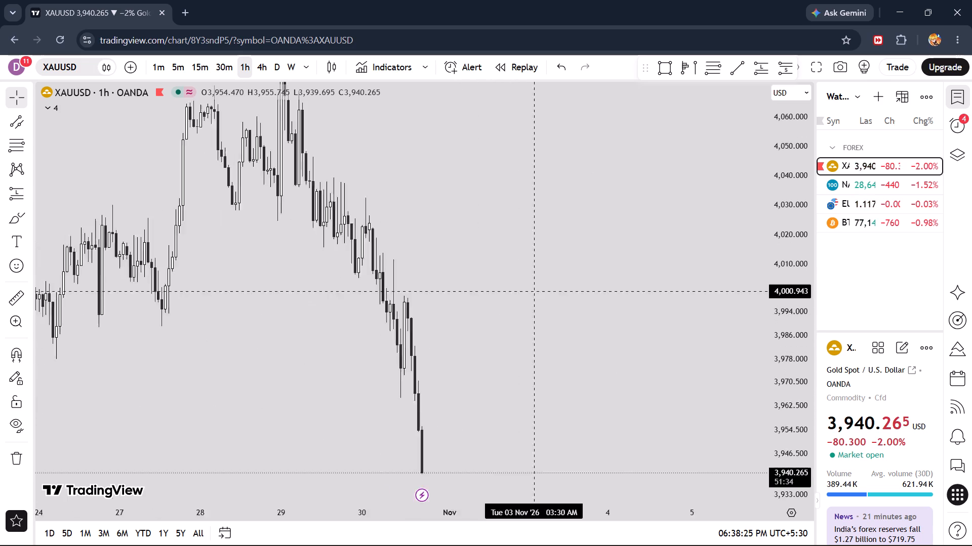
{"action": "left_click_drag", "start_coordinate": [560, 277], "coordinate": [648, 229]}
{"action": "left_click", "coordinate": [273, 76]}
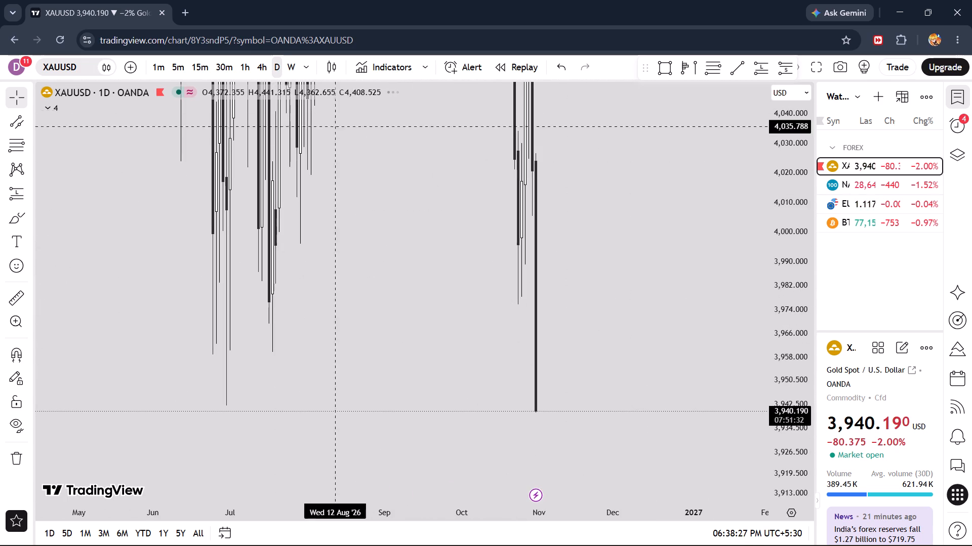
{"action": "left_click_drag", "start_coordinate": [806, 132], "coordinate": [799, 478]}
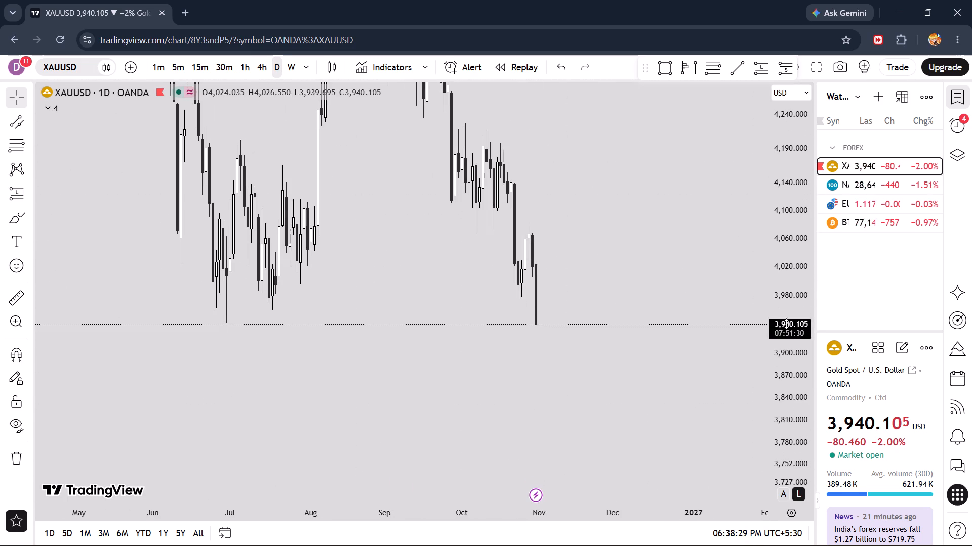
{"action": "left_click_drag", "start_coordinate": [790, 170], "coordinate": [786, 392]}
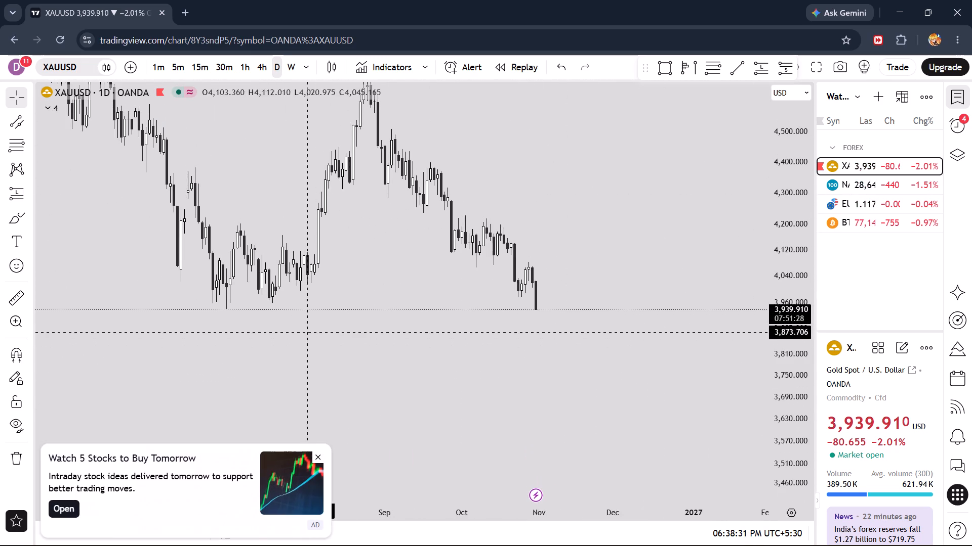
{"action": "scroll", "coordinate": [317, 327], "scroll_direction": "down", "scroll_amount": 8}
{"action": "left_click_drag", "start_coordinate": [331, 214], "coordinate": [444, 356]}
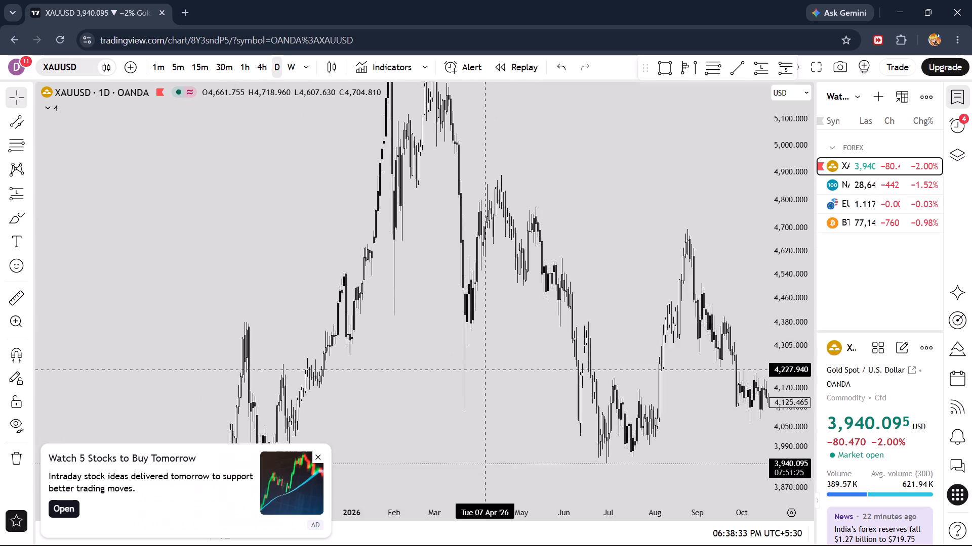
{"action": "left_click_drag", "start_coordinate": [444, 356], "coordinate": [221, 208]}
{"action": "left_click", "coordinate": [321, 457]}
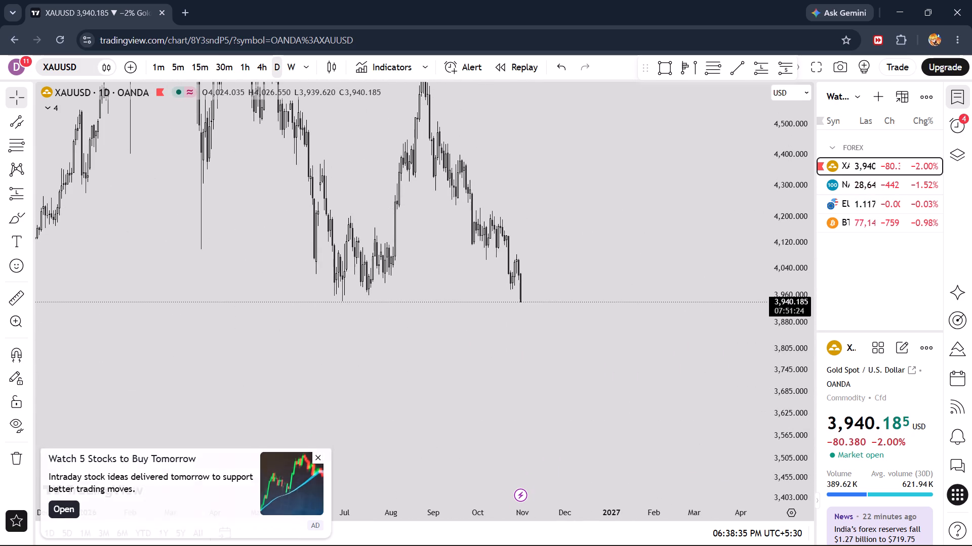
{"action": "scroll", "coordinate": [507, 312], "scroll_direction": "up", "scroll_amount": 8}
{"action": "left_click_drag", "start_coordinate": [408, 223], "coordinate": [667, 268]}
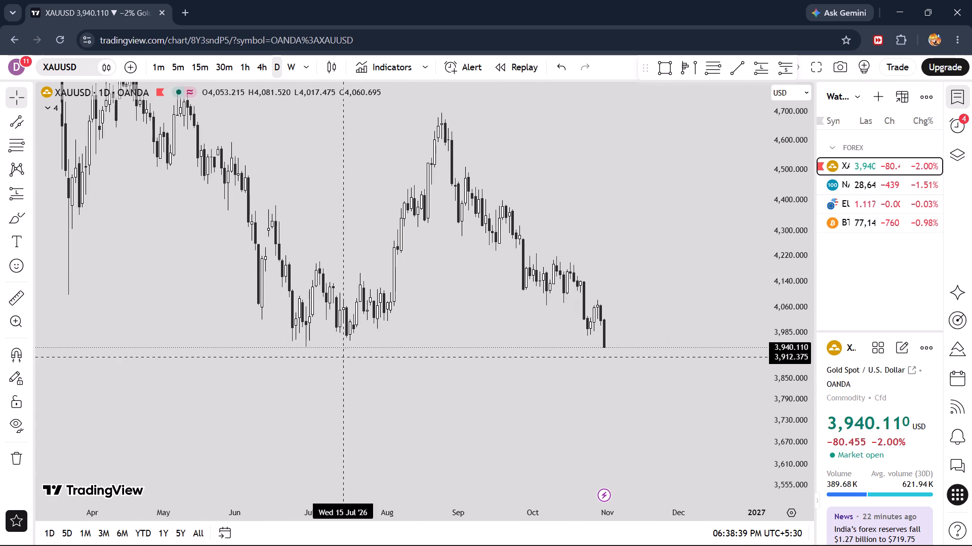
{"action": "scroll", "coordinate": [306, 344], "scroll_direction": "down", "scroll_amount": 8}
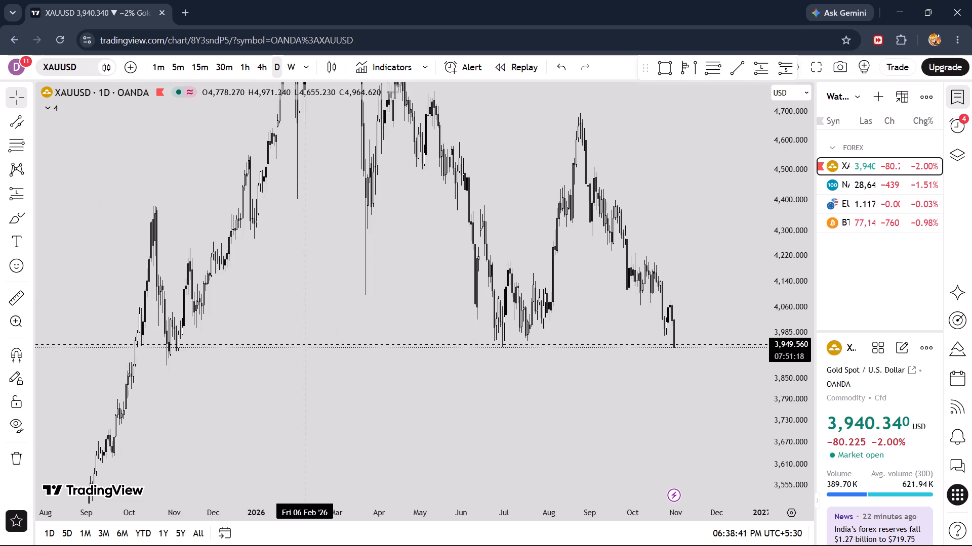
{"action": "scroll", "coordinate": [305, 343], "scroll_direction": "up", "scroll_amount": 14}
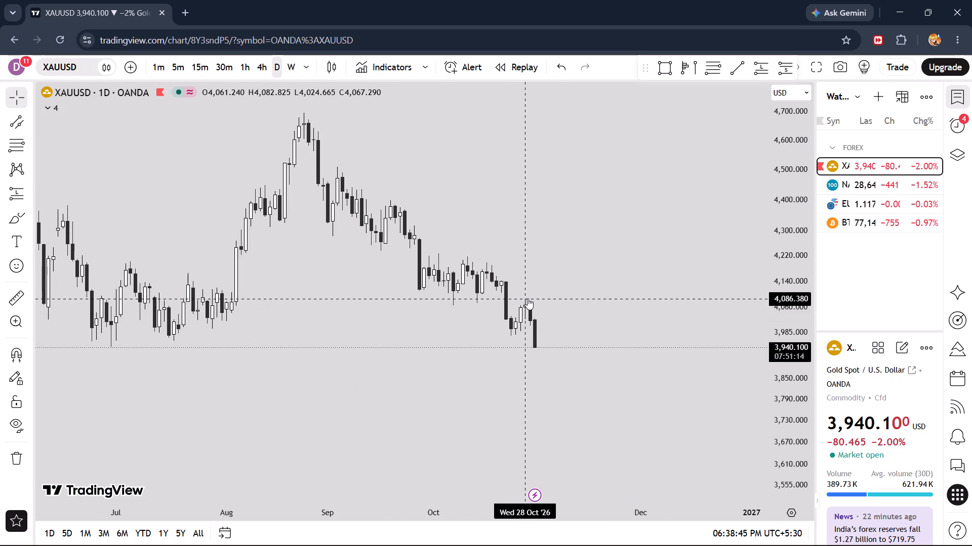
{"action": "left_click_drag", "start_coordinate": [787, 431], "coordinate": [789, 304]}
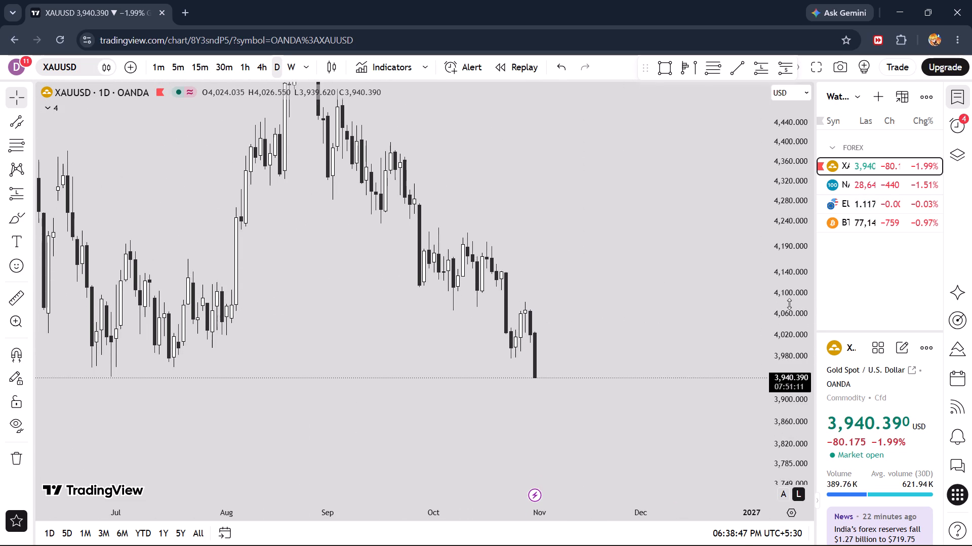
{"action": "left_click_drag", "start_coordinate": [789, 304], "coordinate": [782, 268]}
{"action": "left_click_drag", "start_coordinate": [660, 280], "coordinate": [514, 199]}
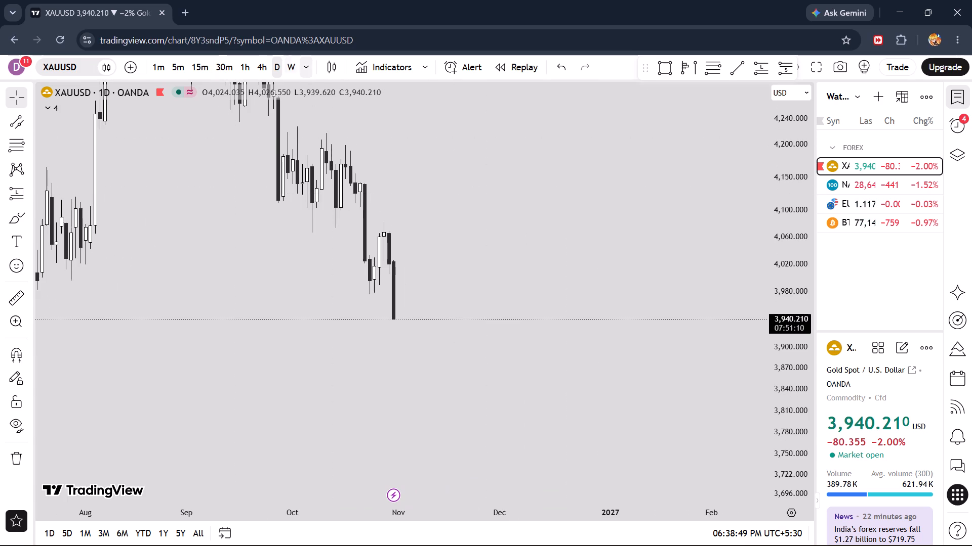
Check XAUUSD on the weekly timeframe and return to the daily timeframe.
{"action": "left_click", "coordinate": [293, 69]}
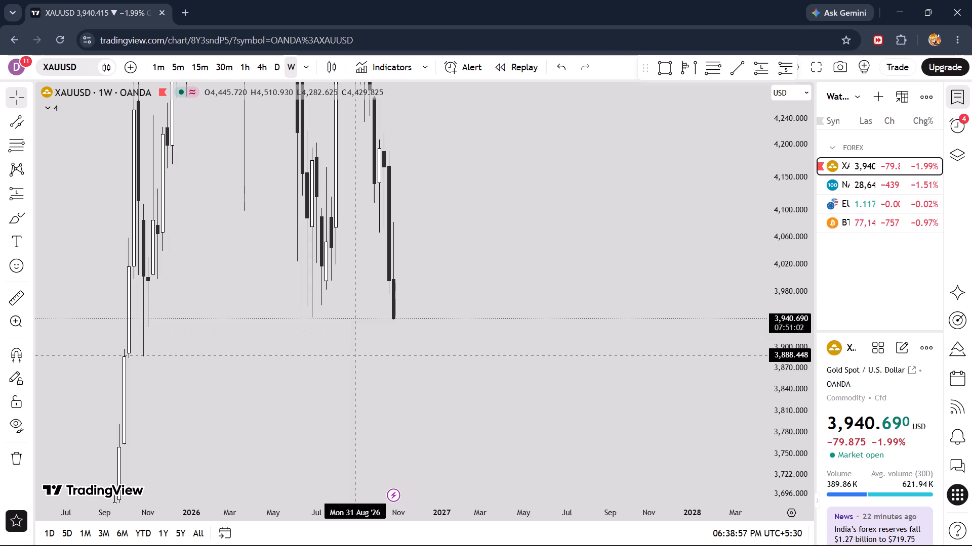
{"action": "left_click", "coordinate": [271, 69]}
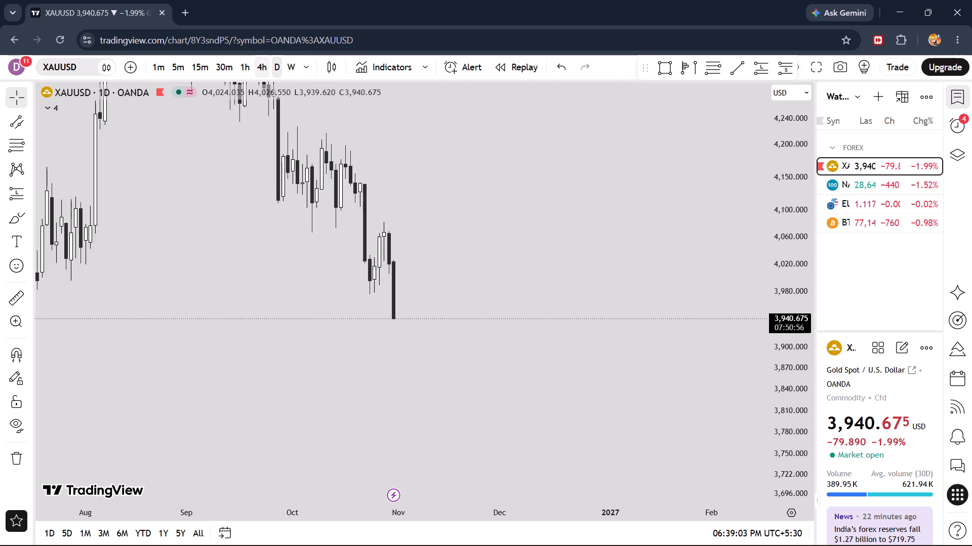
Switch the XAUUSD chart to the 4-hour timeframe.
{"action": "left_click", "coordinate": [258, 69]}
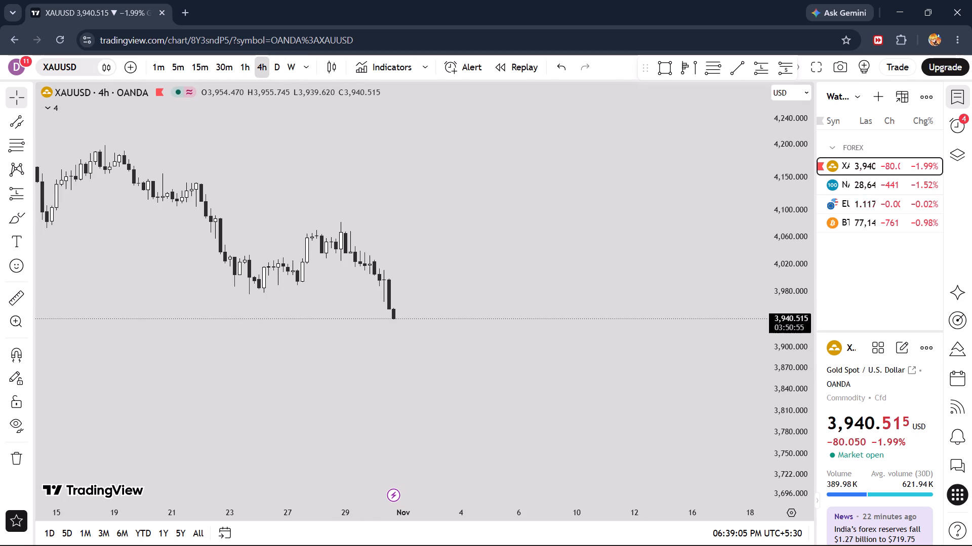
Examine XAUUSD's 4-hour price structure from August through the late October decline.
{"action": "scroll", "coordinate": [376, 214], "scroll_direction": "down", "scroll_amount": 9}
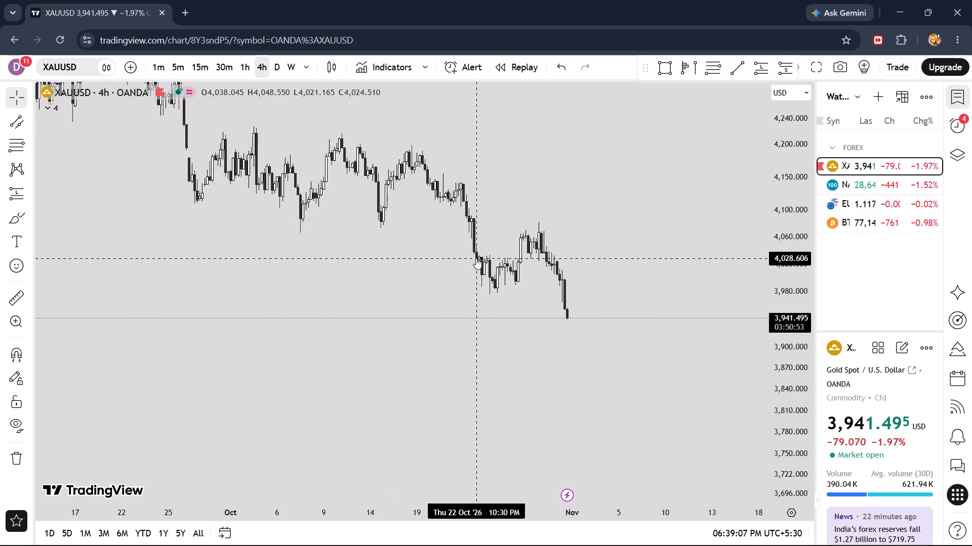
{"action": "scroll", "coordinate": [476, 258], "scroll_direction": "down", "scroll_amount": 8}
{"action": "scroll", "coordinate": [476, 258], "scroll_direction": "up", "scroll_amount": 8}
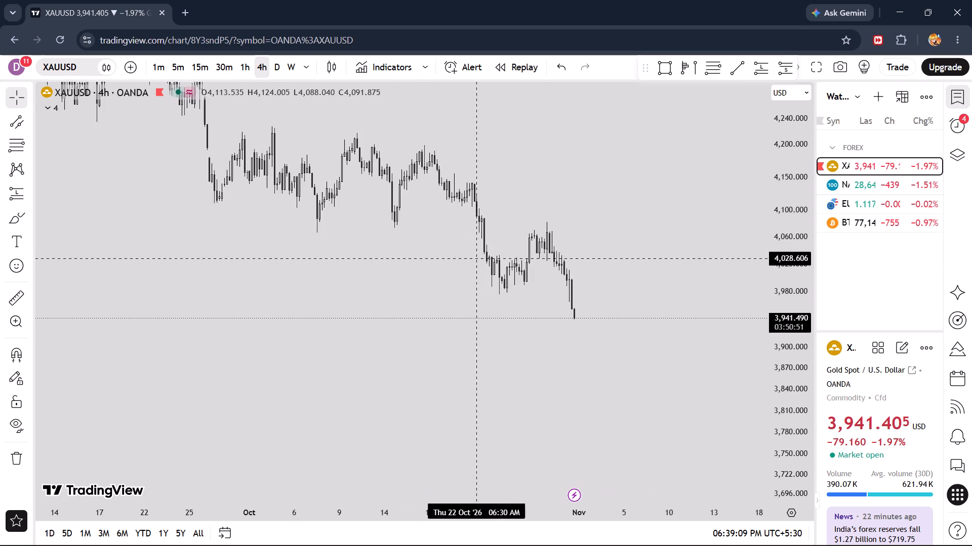
{"action": "scroll", "coordinate": [468, 249], "scroll_direction": "up", "scroll_amount": 2}
{"action": "scroll", "coordinate": [469, 255], "scroll_direction": "down", "scroll_amount": 15}
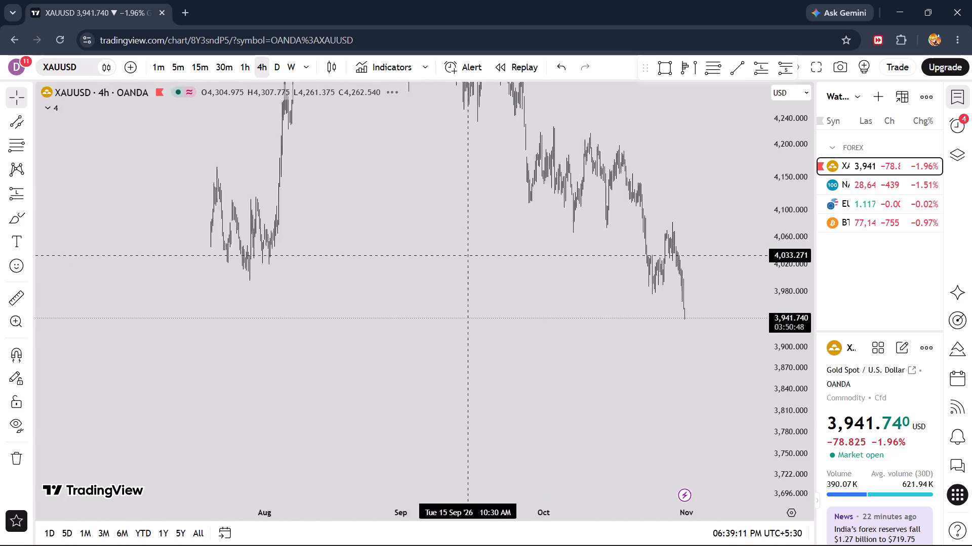
{"action": "scroll", "coordinate": [469, 255], "scroll_direction": "up", "scroll_amount": 15}
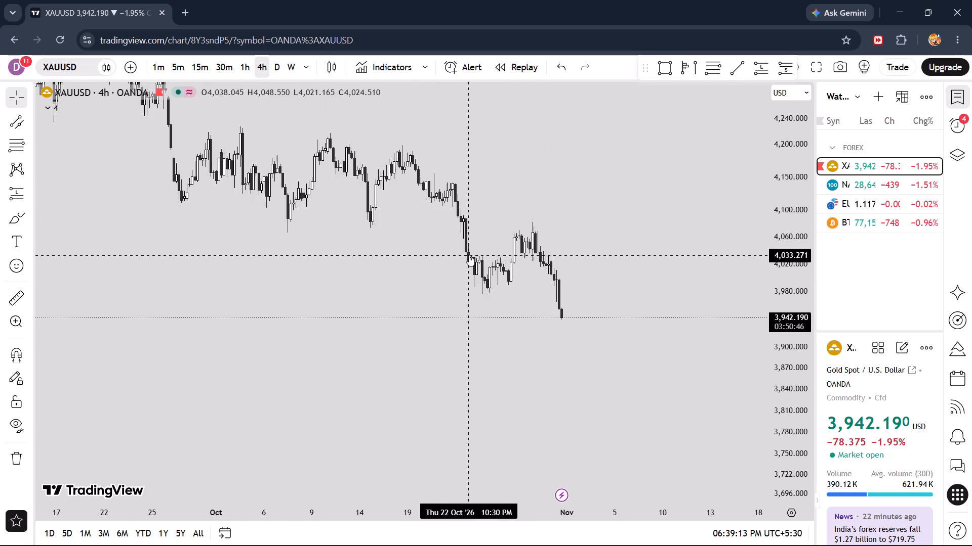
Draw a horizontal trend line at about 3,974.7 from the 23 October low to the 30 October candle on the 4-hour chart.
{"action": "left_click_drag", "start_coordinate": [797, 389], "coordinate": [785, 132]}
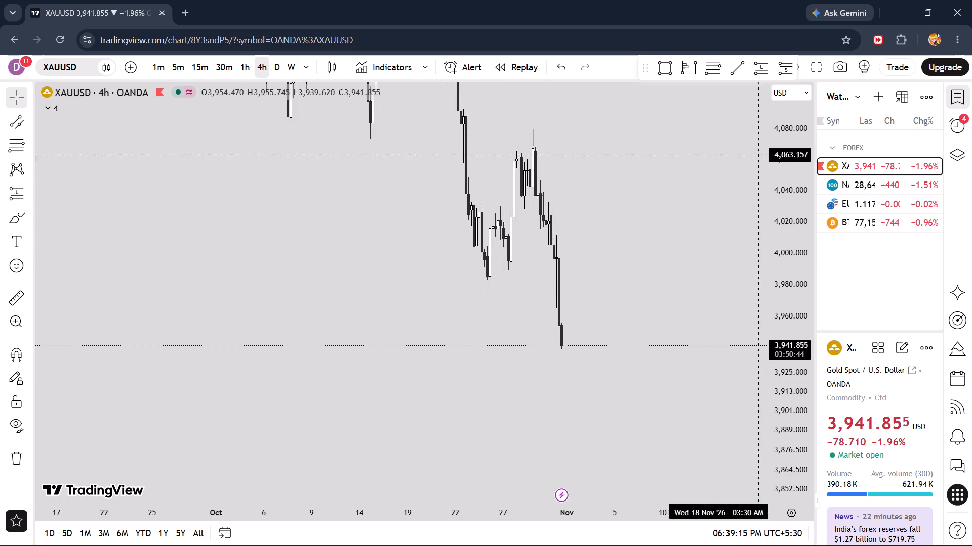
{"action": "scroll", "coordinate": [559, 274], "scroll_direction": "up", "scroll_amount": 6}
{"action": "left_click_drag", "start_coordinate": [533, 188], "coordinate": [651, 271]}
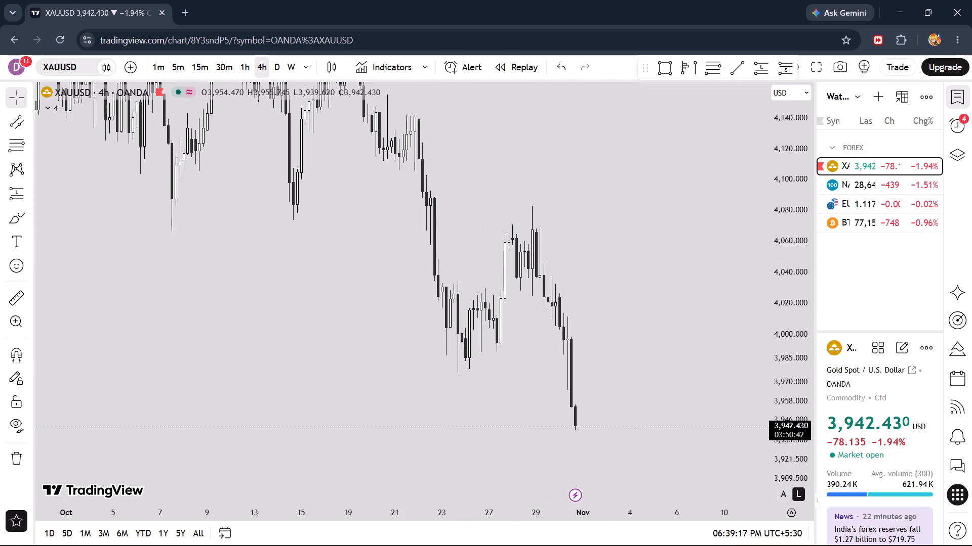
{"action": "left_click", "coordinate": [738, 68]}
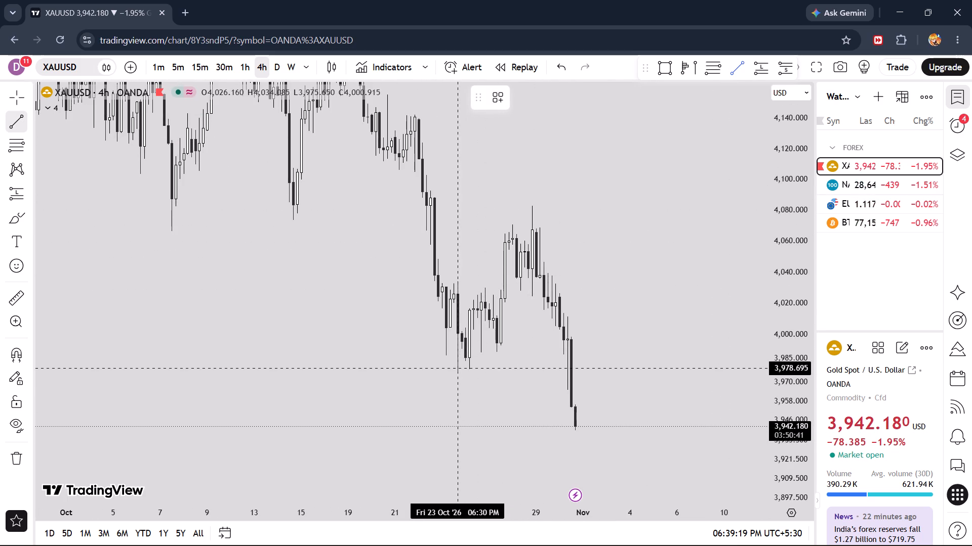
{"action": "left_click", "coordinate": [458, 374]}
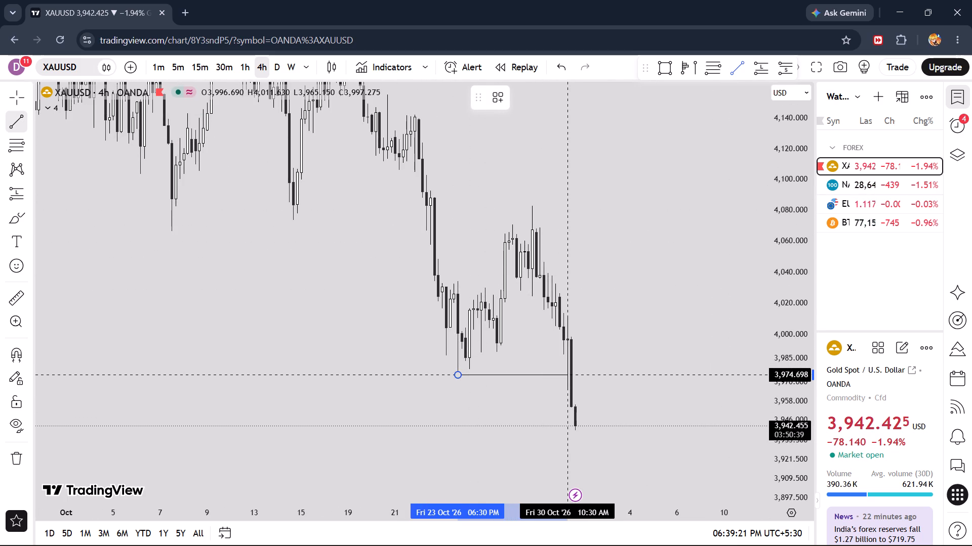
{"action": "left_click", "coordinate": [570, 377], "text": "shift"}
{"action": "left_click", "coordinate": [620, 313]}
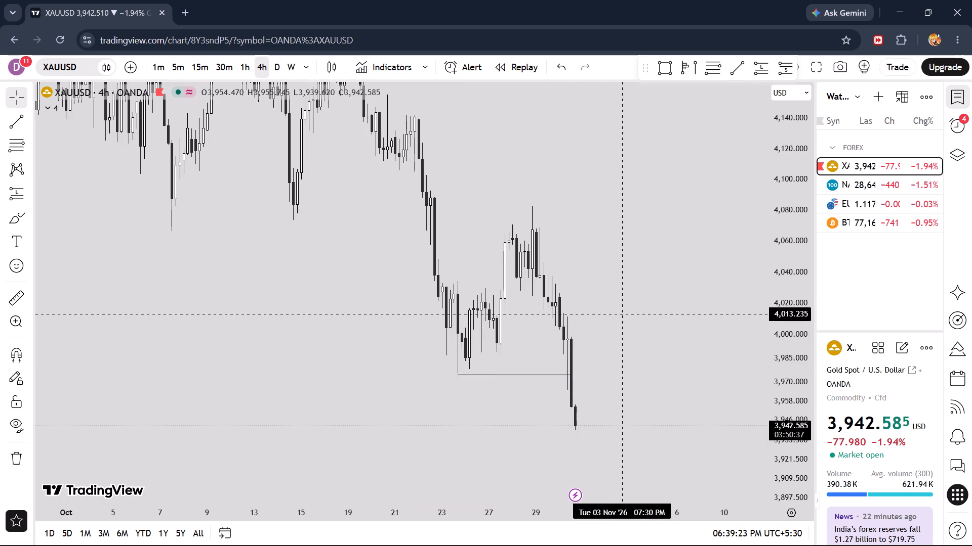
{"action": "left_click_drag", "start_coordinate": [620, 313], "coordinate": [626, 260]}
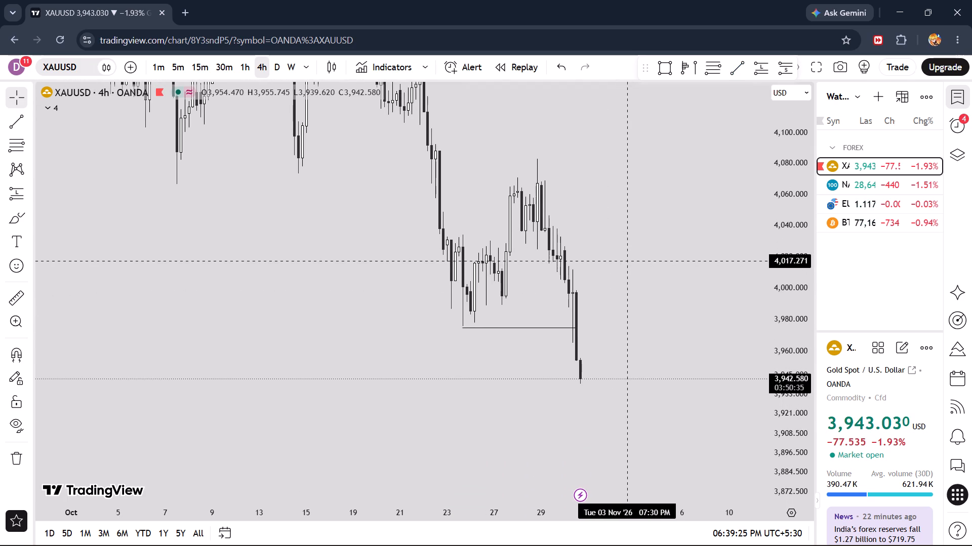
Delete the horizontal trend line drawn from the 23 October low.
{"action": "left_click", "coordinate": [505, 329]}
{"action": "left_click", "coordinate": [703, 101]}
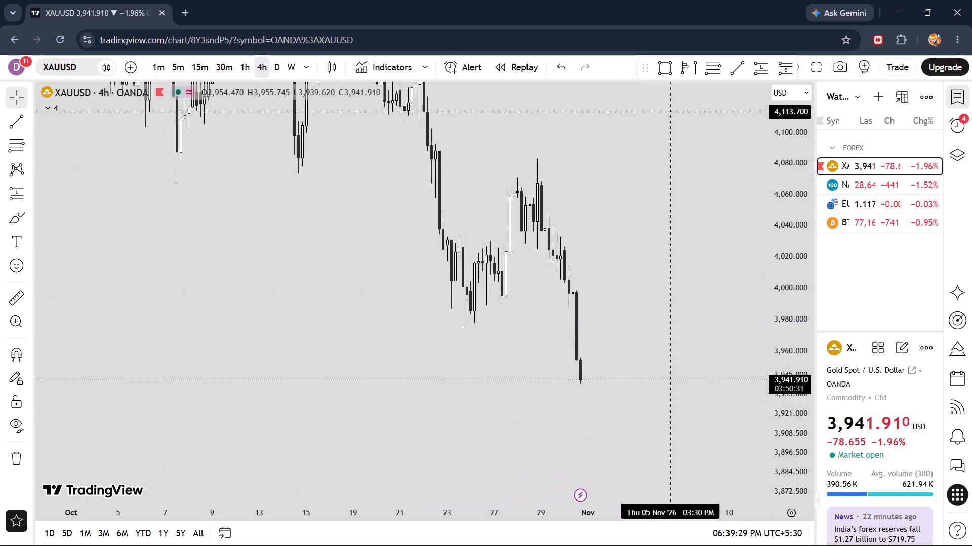
Examine XAUUSD on the 30-minute timeframe and compare it with the 15-minute and 1-hour timeframes, returning to 30 minutes.
{"action": "left_click", "coordinate": [227, 64]}
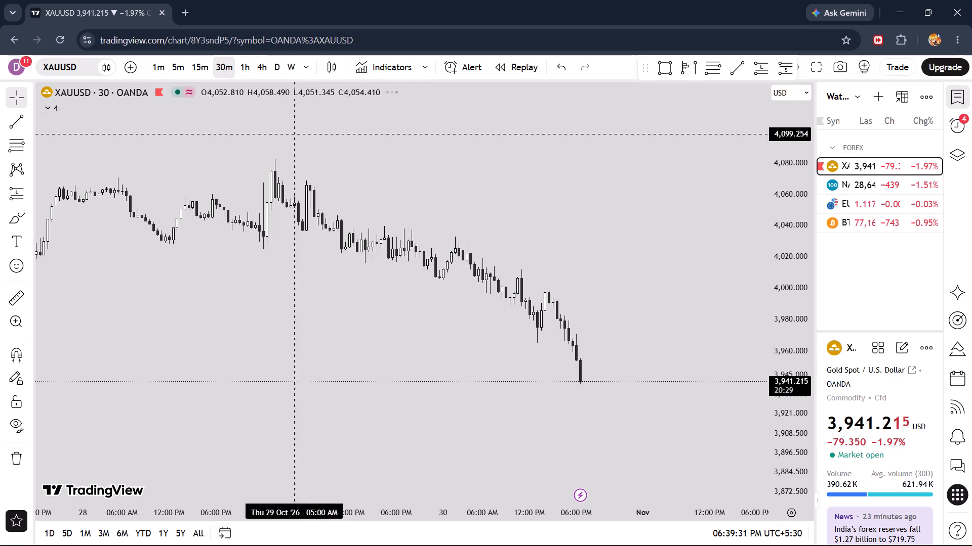
{"action": "scroll", "coordinate": [408, 234], "scroll_direction": "down", "scroll_amount": 8}
{"action": "scroll", "coordinate": [474, 249], "scroll_direction": "down", "scroll_amount": 6}
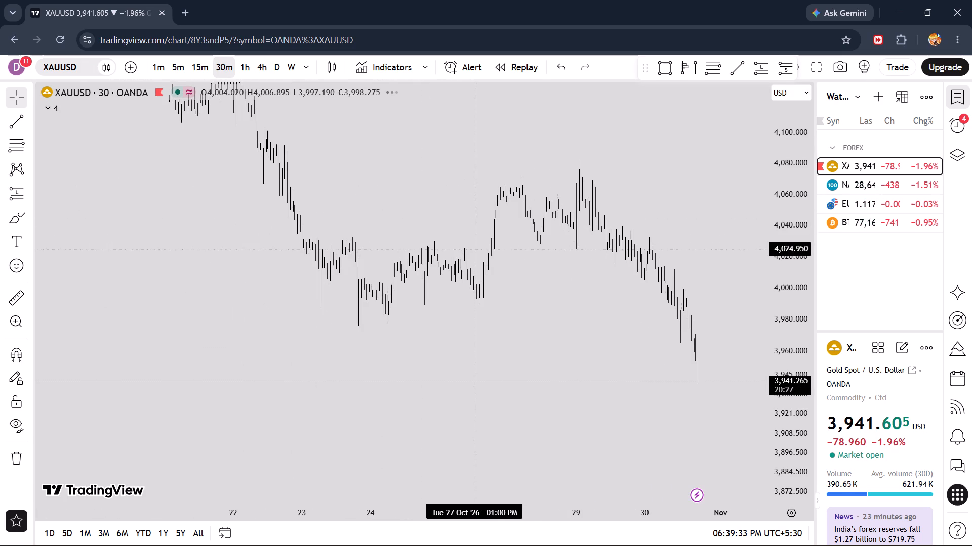
{"action": "scroll", "coordinate": [474, 249], "scroll_direction": "up", "scroll_amount": 8}
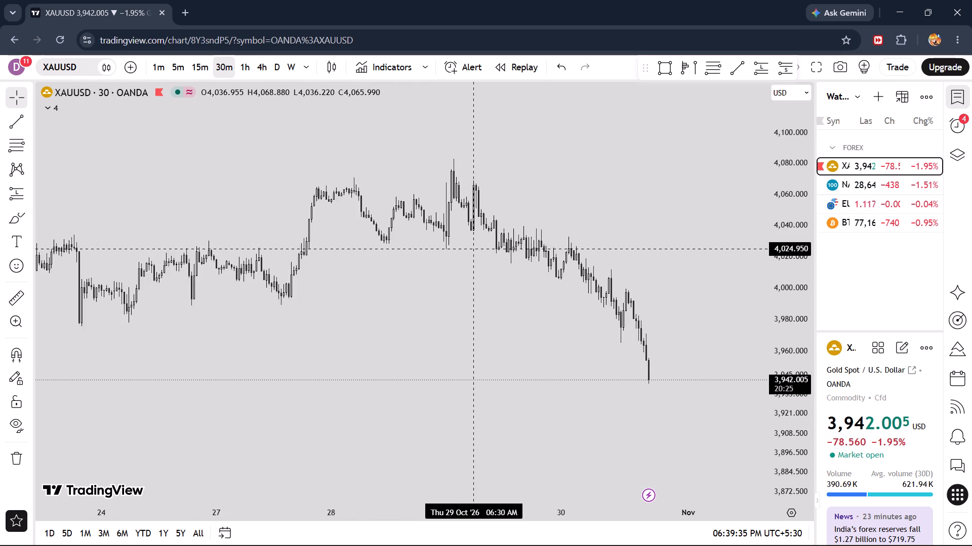
{"action": "left_click", "coordinate": [245, 58]}
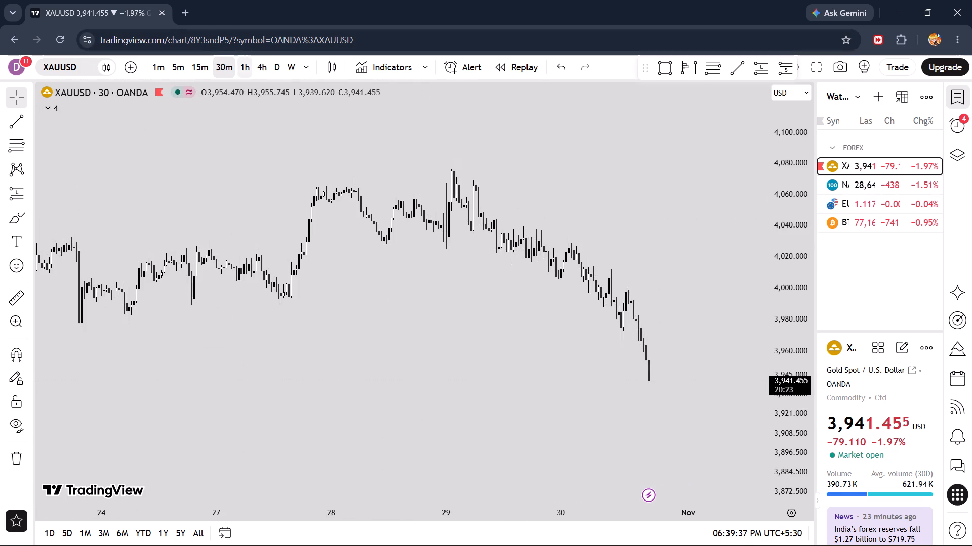
{"action": "left_click", "coordinate": [206, 61]}
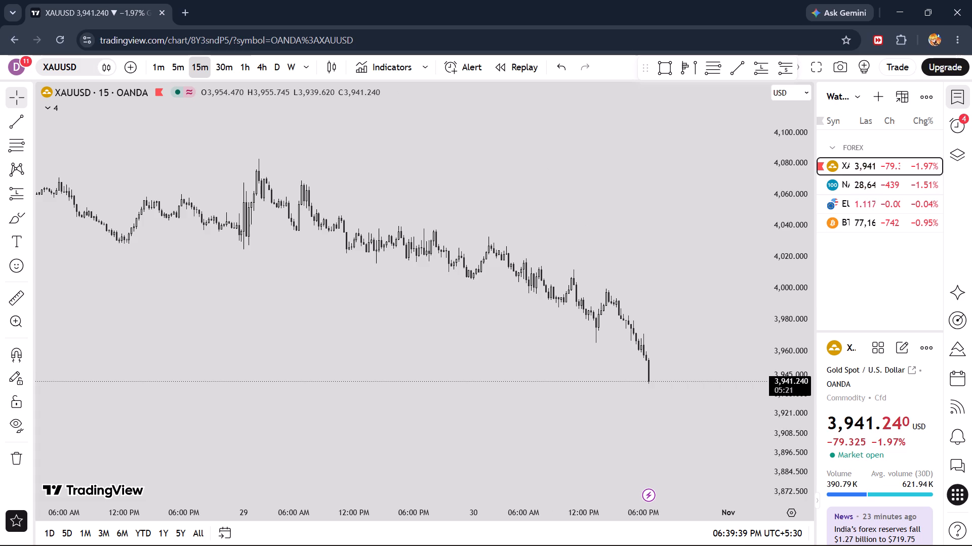
{"action": "left_click", "coordinate": [219, 60]}
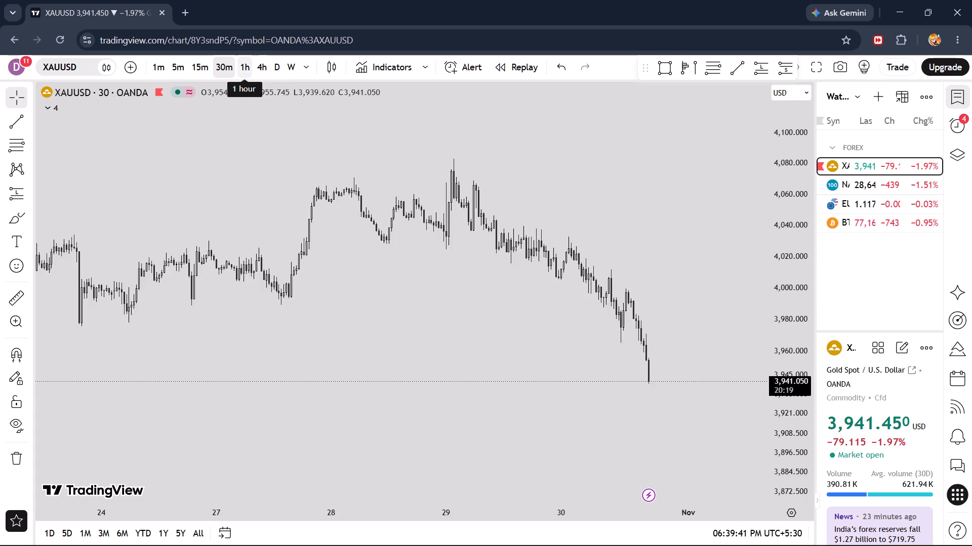
{"action": "left_click", "coordinate": [247, 66]}
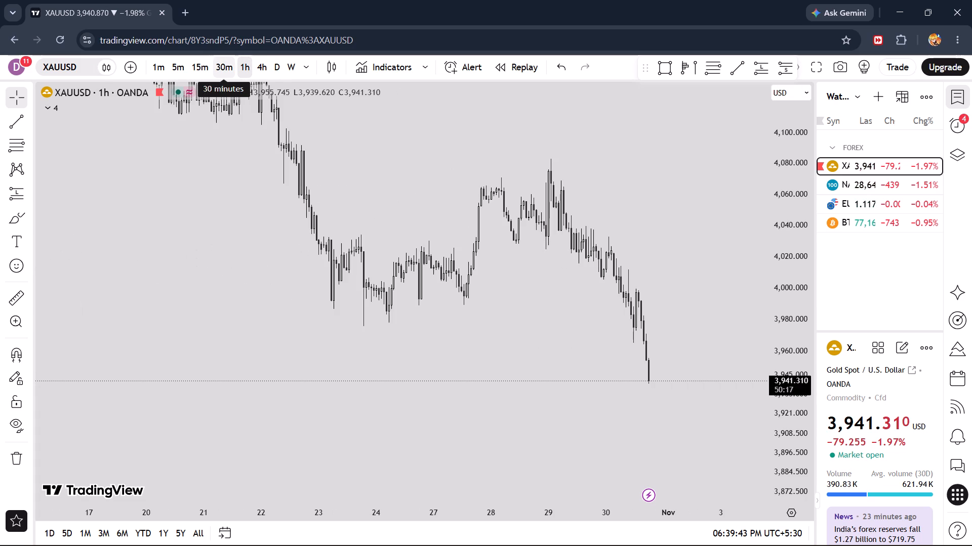
{"action": "left_click", "coordinate": [219, 71]}
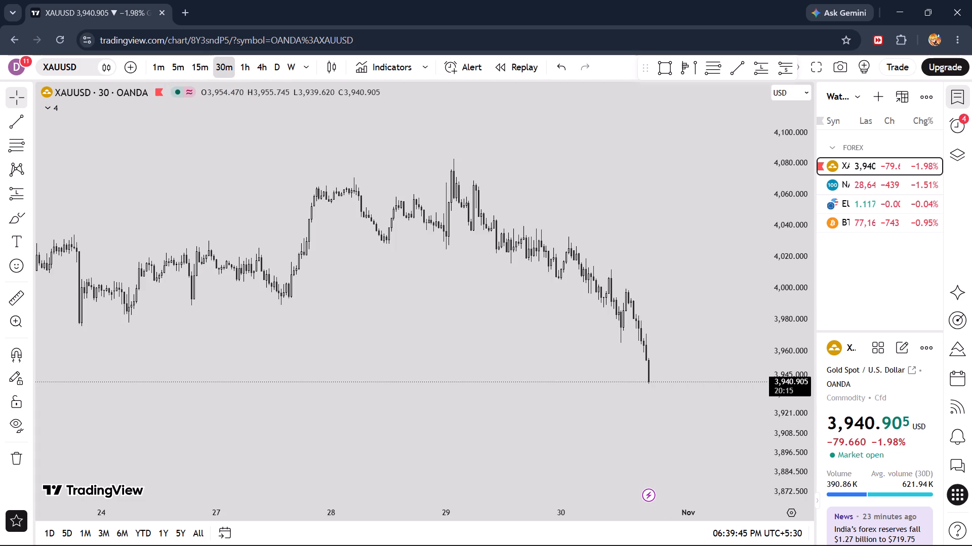
Examine the latest decline up close on the 30-minute, 15-minute and 5-minute timeframes and return to 30 minutes.
{"action": "left_click_drag", "start_coordinate": [787, 415], "coordinate": [784, 150]}
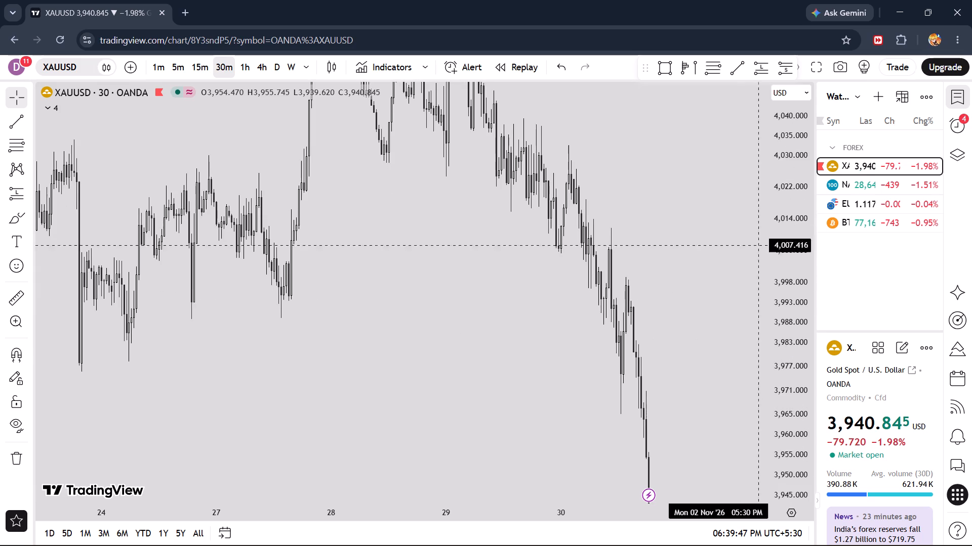
{"action": "left_click_drag", "start_coordinate": [717, 356], "coordinate": [553, 234]}
{"action": "scroll", "coordinate": [552, 276], "scroll_direction": "up", "scroll_amount": 6}
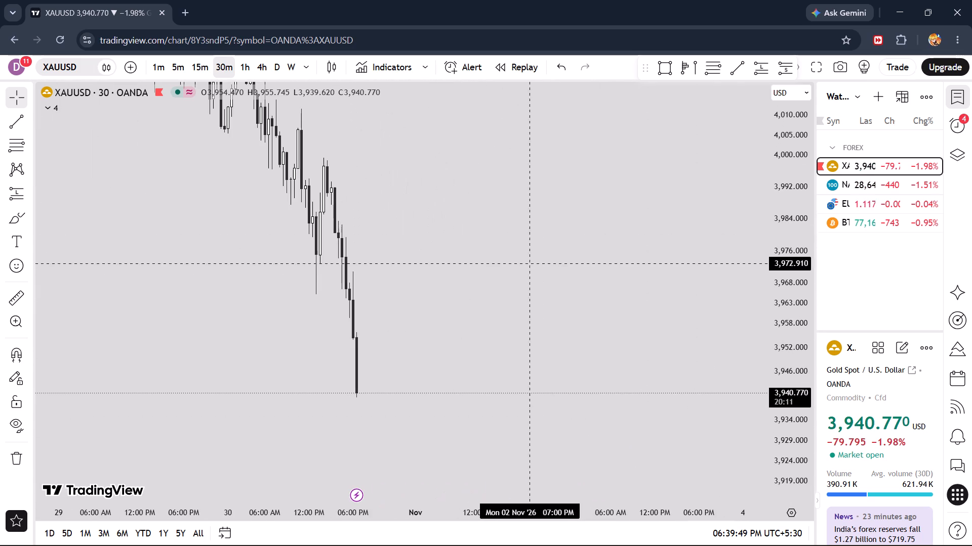
{"action": "left_click", "coordinate": [199, 71]}
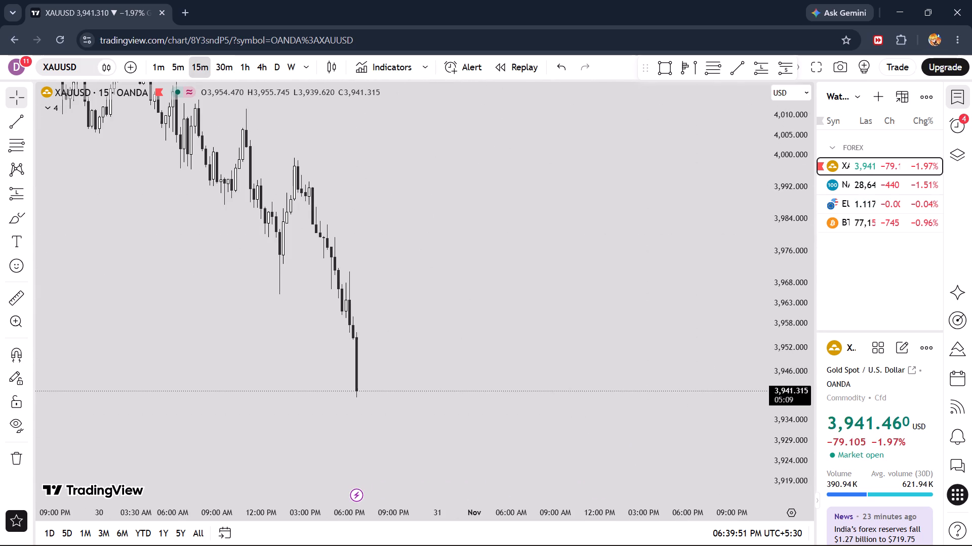
{"action": "left_click", "coordinate": [182, 71]}
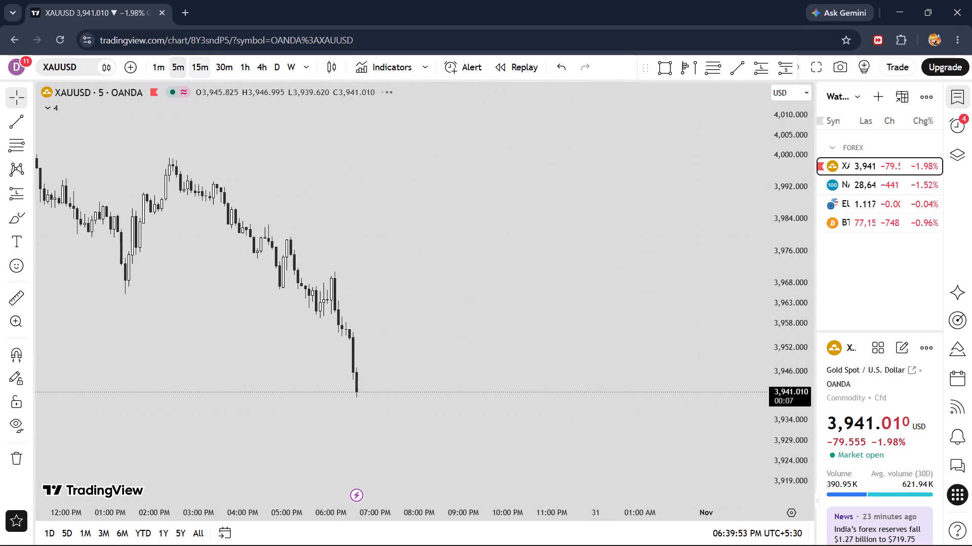
{"action": "left_click", "coordinate": [205, 64]}
{"action": "left_click", "coordinate": [223, 64]}
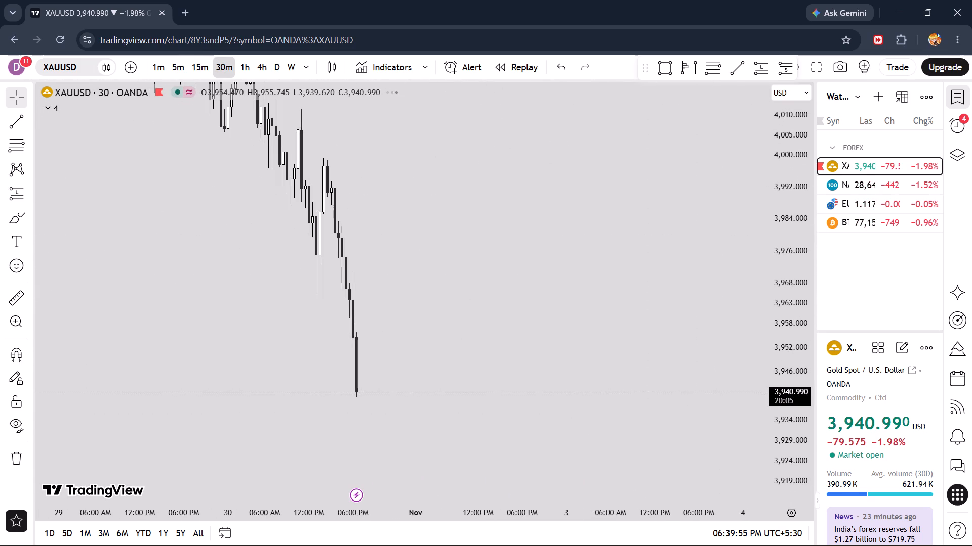
Draw a horizontal trend line at about 3,964.8 from the 30 October 1:00 PM low to the 5:30 PM candle.
{"action": "scroll", "coordinate": [403, 251], "scroll_direction": "up", "scroll_amount": 3}
{"action": "left_click_drag", "start_coordinate": [348, 216], "coordinate": [500, 217]}
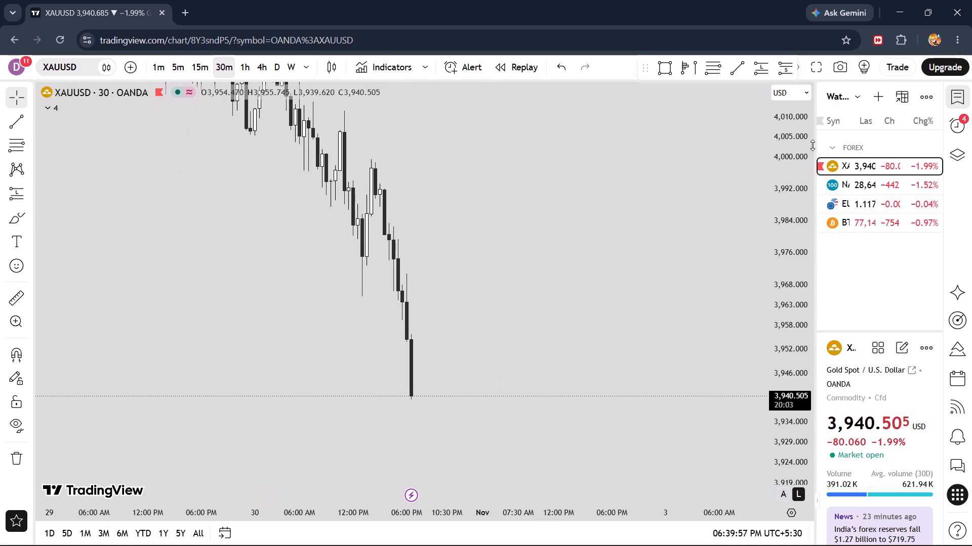
{"action": "left_click_drag", "start_coordinate": [806, 131], "coordinate": [806, 301]}
{"action": "left_click", "coordinate": [734, 62]}
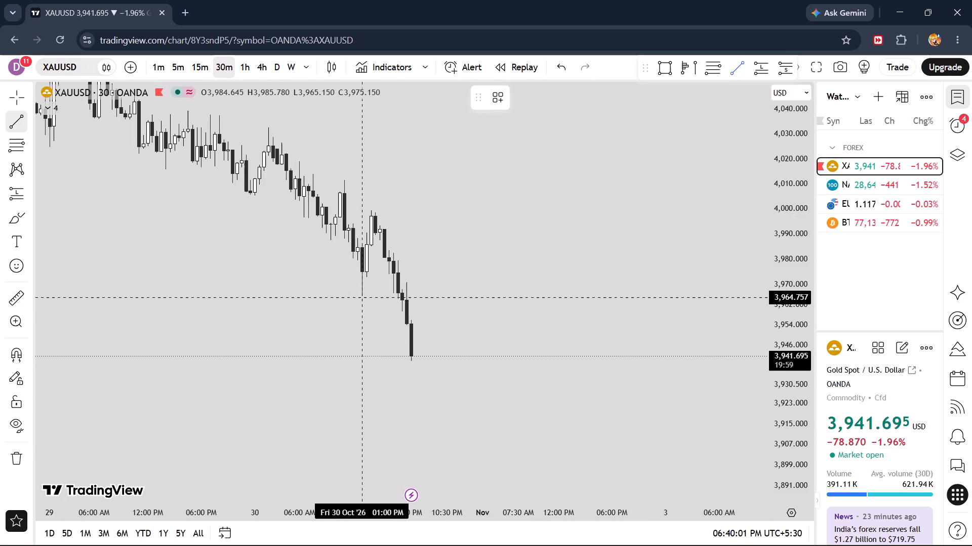
{"action": "left_click", "coordinate": [363, 297]}
{"action": "left_click", "coordinate": [400, 297], "text": "shift"}
{"action": "left_click", "coordinate": [371, 328]}
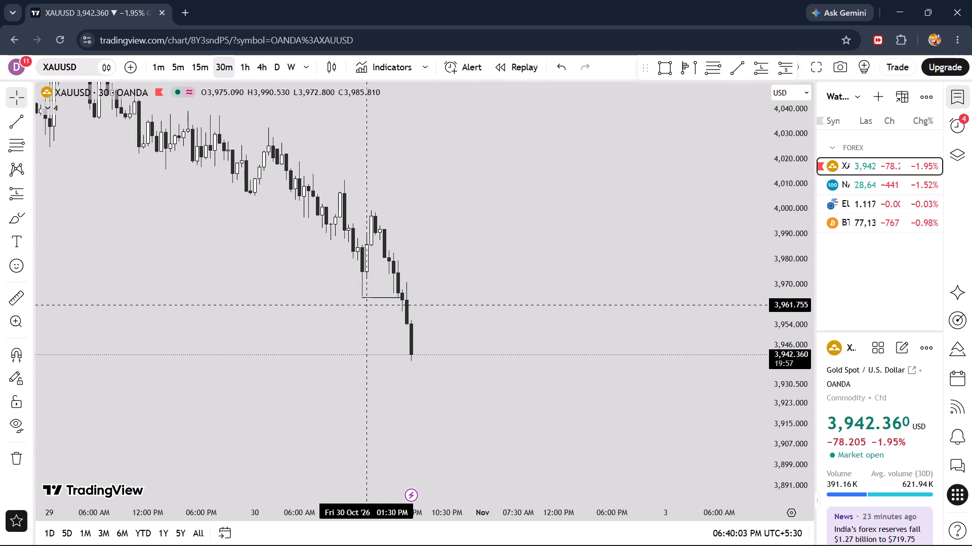
Apply the BOS drawing template to the trend line at the 30 October low.
{"action": "left_click", "coordinate": [379, 297]}
{"action": "left_click", "coordinate": [502, 97]}
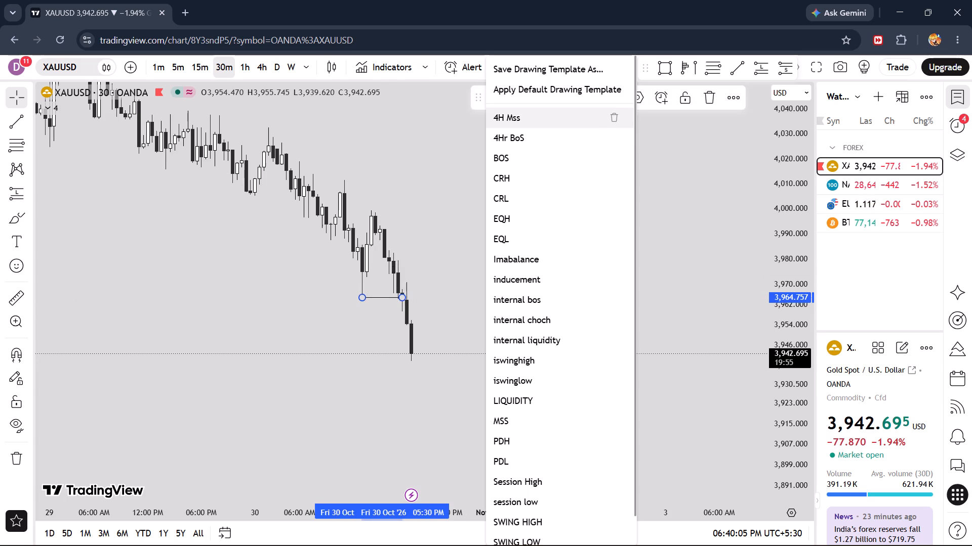
{"action": "left_click", "coordinate": [512, 163]}
Switch the XAUUSD chart to the 1-hour timeframe.
{"action": "left_click_drag", "start_coordinate": [468, 194], "coordinate": [621, 192]}
{"action": "scroll", "coordinate": [626, 225], "scroll_direction": "up", "scroll_amount": 4}
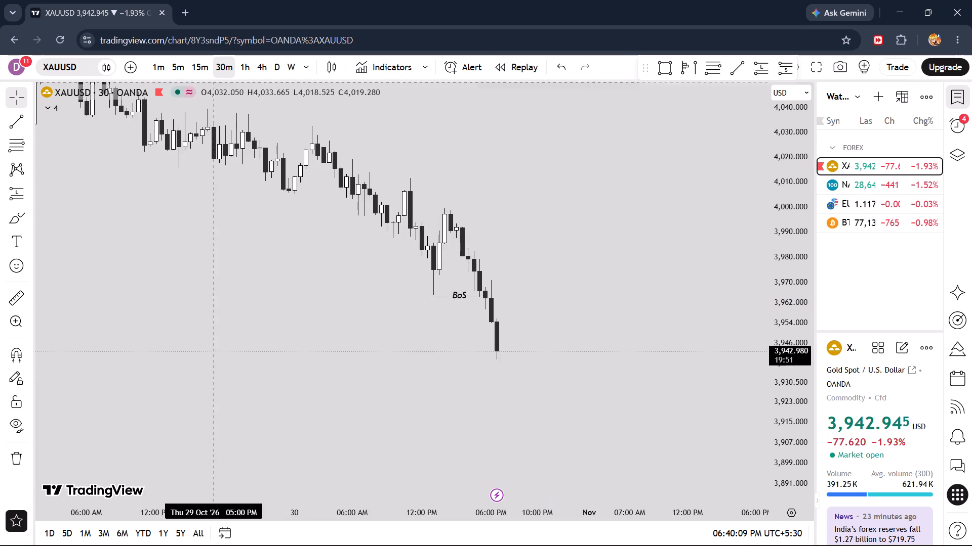
{"action": "left_click", "coordinate": [246, 71]}
Move the BoS line slightly up to align it with the 30 October swing low.
{"action": "scroll", "coordinate": [531, 258], "scroll_direction": "up", "scroll_amount": 2}
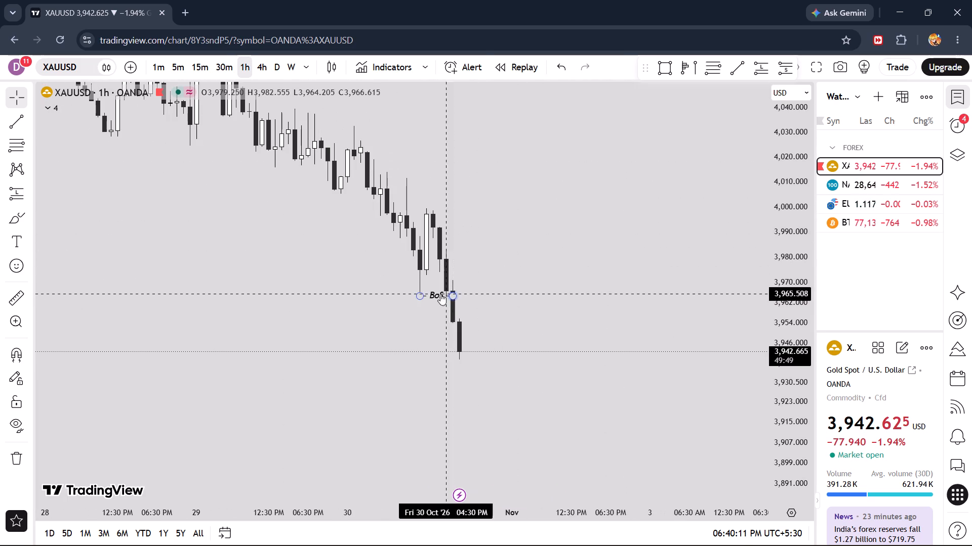
{"action": "left_click", "coordinate": [435, 295]}
{"action": "left_click", "coordinate": [522, 259]}
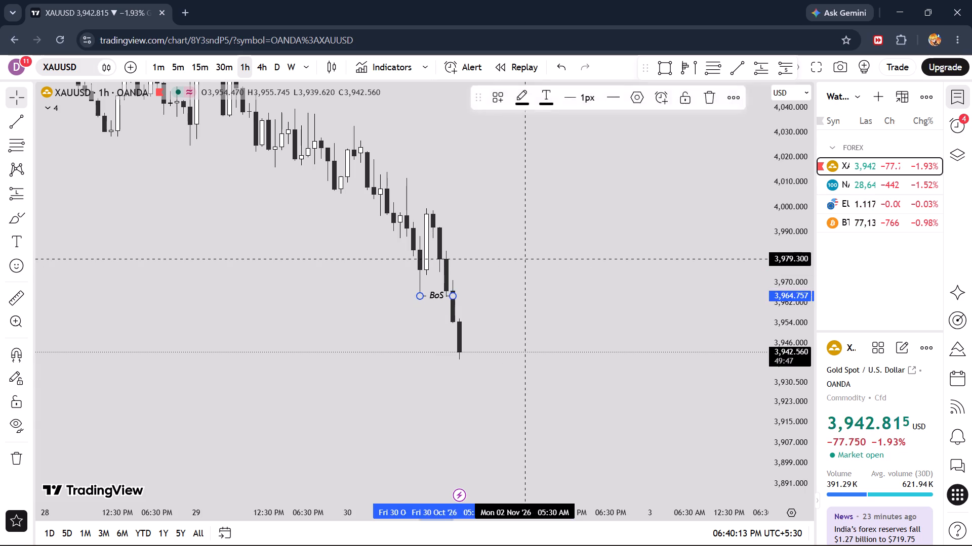
{"action": "left_click", "coordinate": [431, 301]}
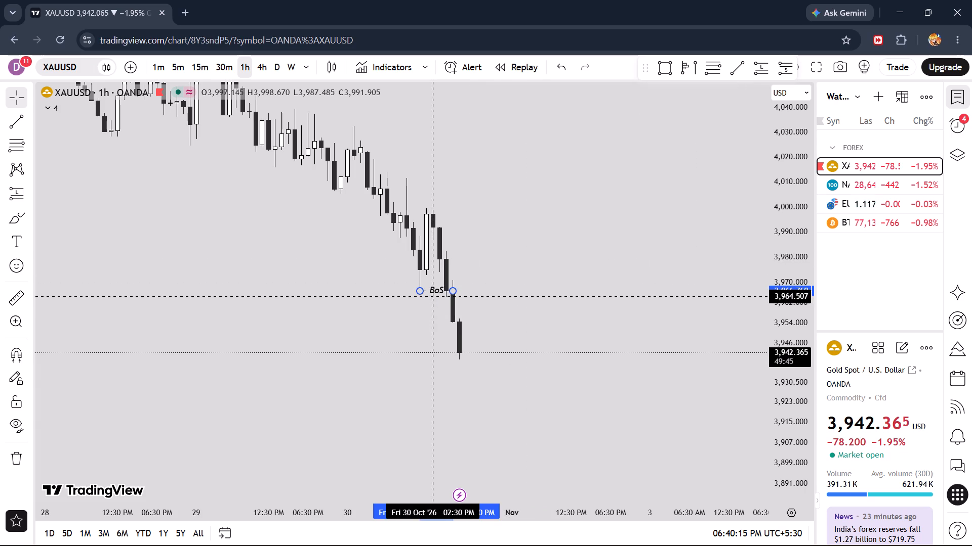
{"action": "left_click", "coordinate": [572, 266]}
Draw a horizontal trend line at about 3,999.7 from the 30 October 1:30 PM high to 2 November 6:30 AM.
{"action": "scroll", "coordinate": [596, 254], "scroll_direction": "up", "scroll_amount": 4}
{"action": "left_click", "coordinate": [738, 70]}
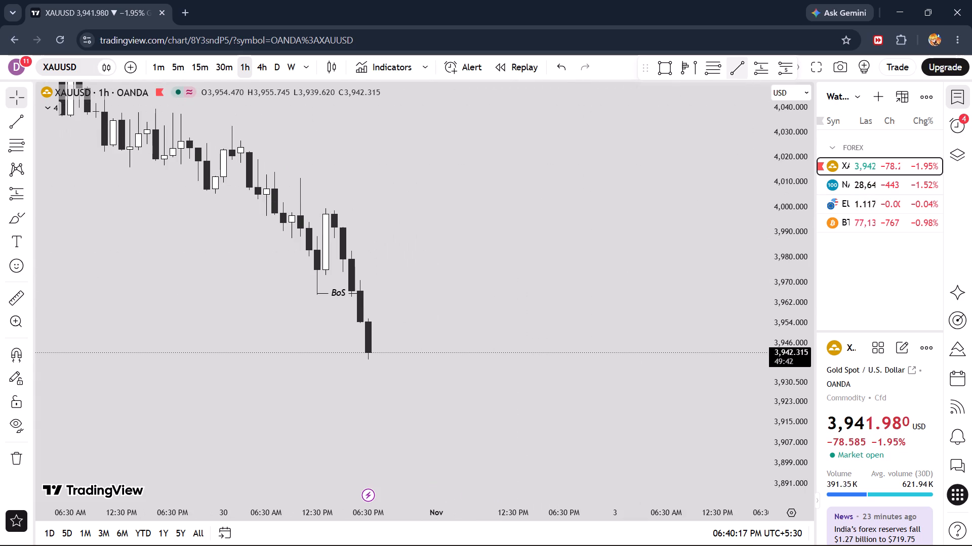
{"action": "left_click", "coordinate": [325, 207]}
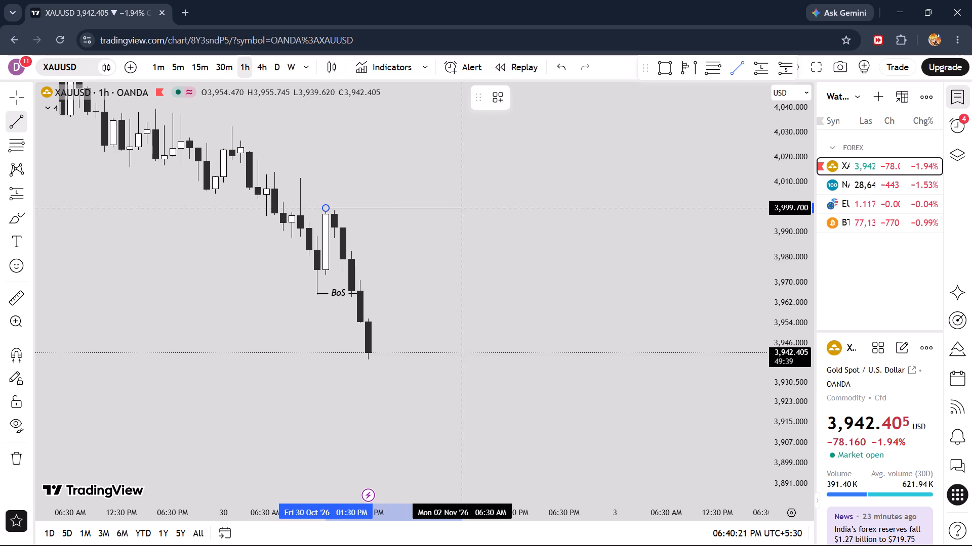
{"action": "left_click", "coordinate": [461, 214], "text": "shift"}
Apply the SWING HIGH drawing template to the trend line at the 30 October high.
{"action": "left_click", "coordinate": [499, 105]}
{"action": "scroll", "coordinate": [519, 289], "scroll_direction": "down", "scroll_amount": 5}
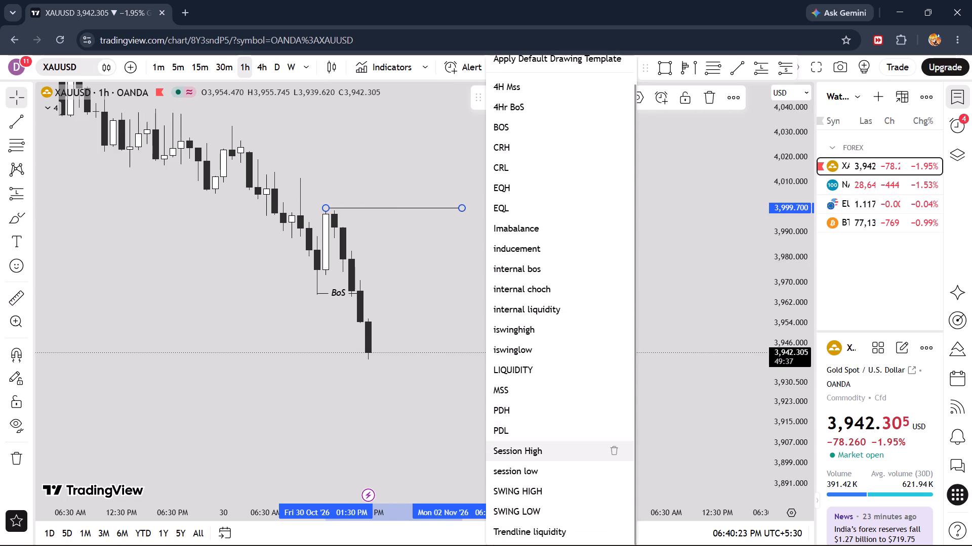
{"action": "left_click", "coordinate": [553, 487]}
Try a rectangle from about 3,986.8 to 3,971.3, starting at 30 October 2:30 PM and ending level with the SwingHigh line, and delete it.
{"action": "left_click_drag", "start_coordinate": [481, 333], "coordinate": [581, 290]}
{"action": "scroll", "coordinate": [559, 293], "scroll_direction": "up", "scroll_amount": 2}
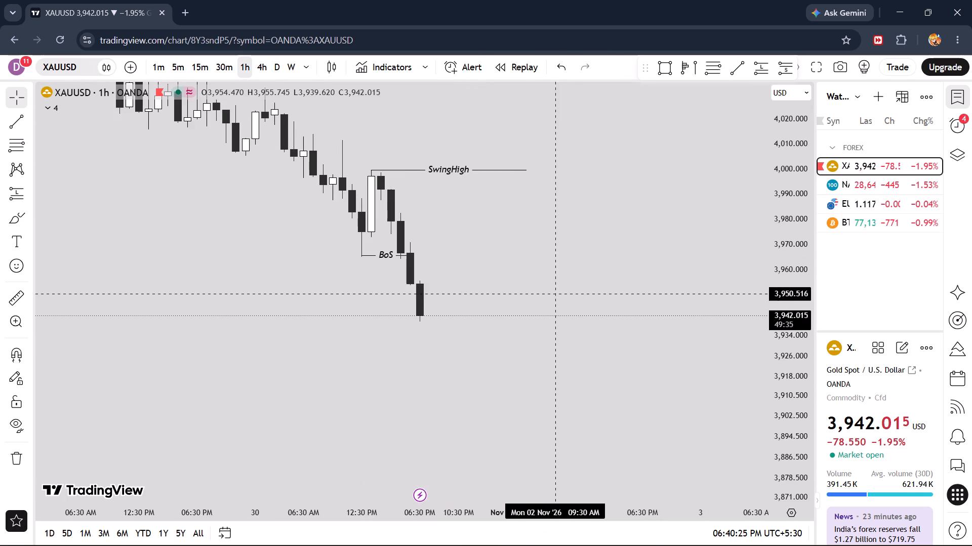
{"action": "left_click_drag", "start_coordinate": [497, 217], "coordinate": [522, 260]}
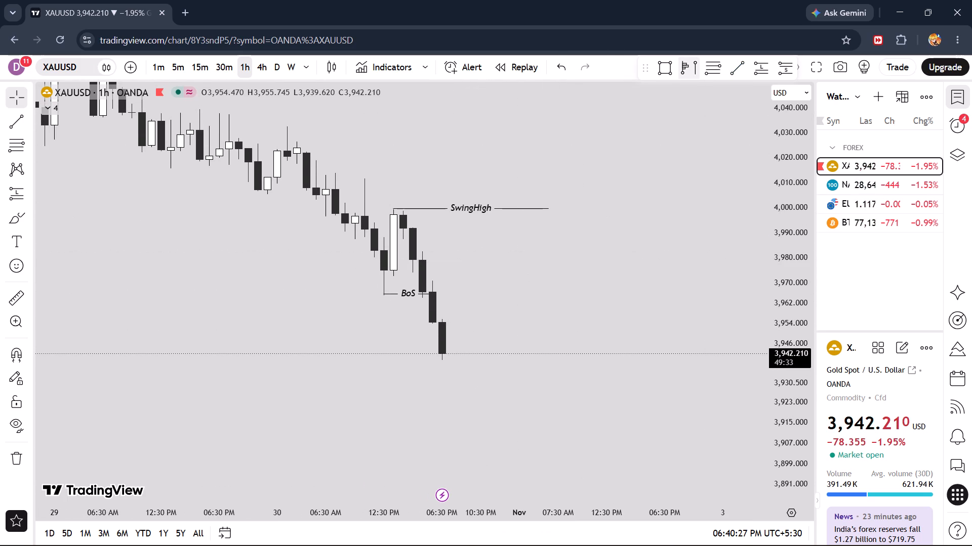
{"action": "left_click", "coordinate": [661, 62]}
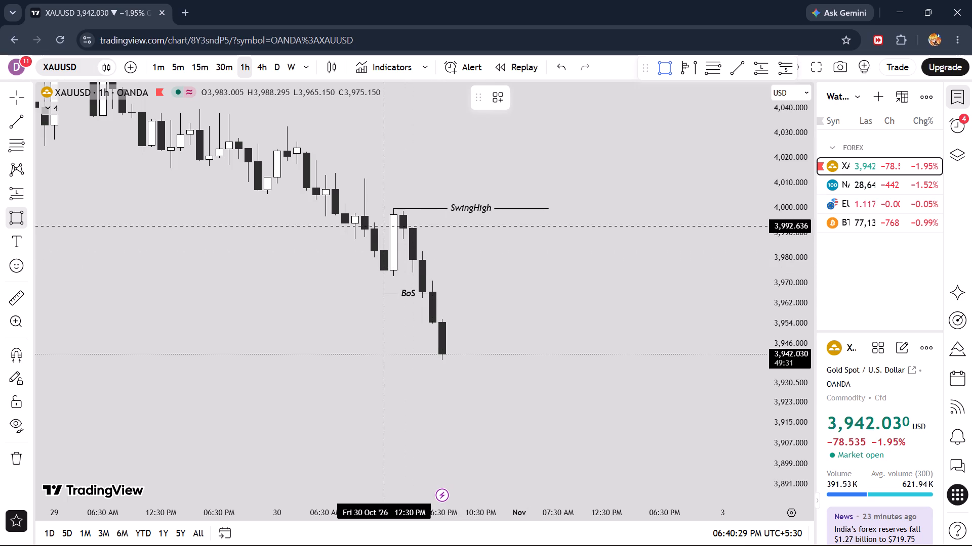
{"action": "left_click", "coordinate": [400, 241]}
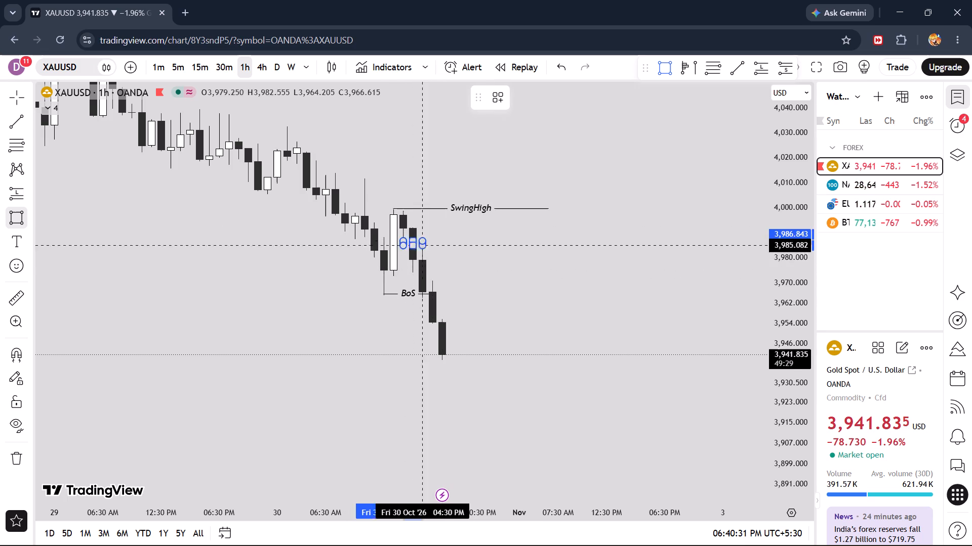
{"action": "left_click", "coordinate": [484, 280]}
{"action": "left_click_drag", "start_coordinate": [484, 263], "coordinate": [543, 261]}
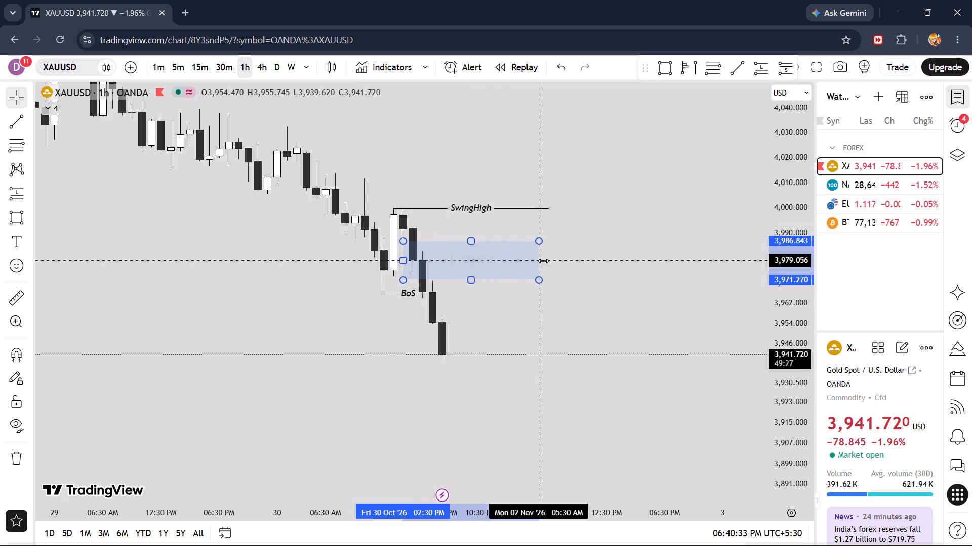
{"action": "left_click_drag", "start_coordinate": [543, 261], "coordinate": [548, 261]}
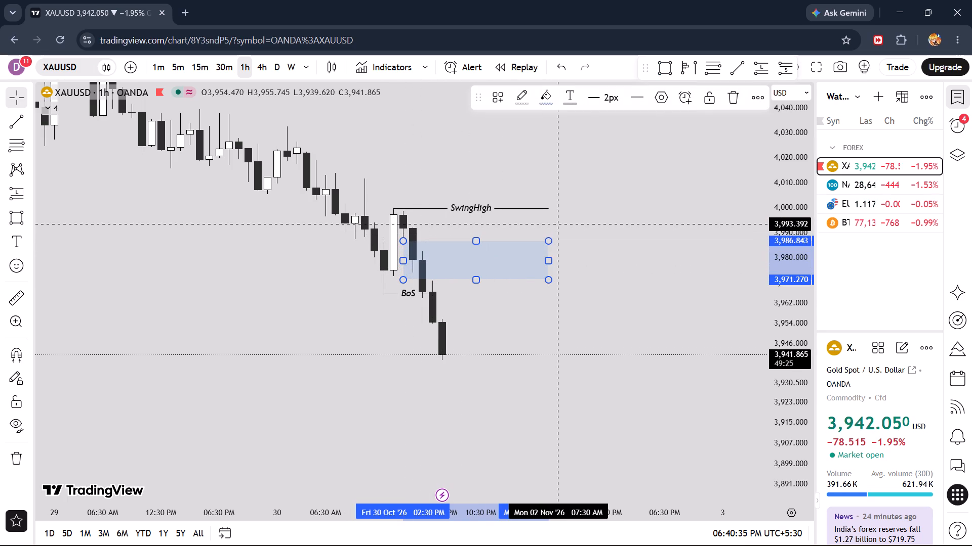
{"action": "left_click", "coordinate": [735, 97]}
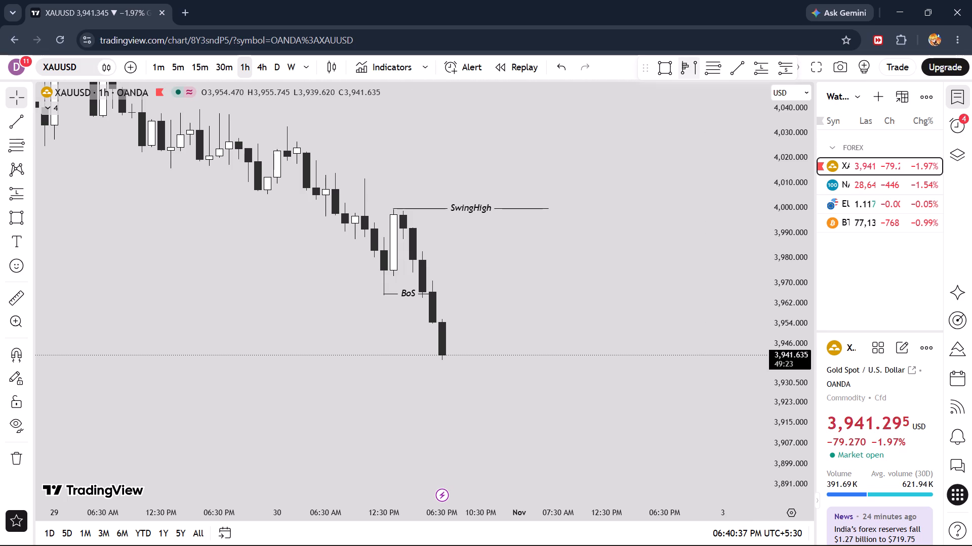
Preview the Fib retracement zones from the 30 October high at about 3,998.9 down to about 3,939.8.
{"action": "left_click", "coordinate": [705, 67]}
{"action": "left_click", "coordinate": [393, 210]}
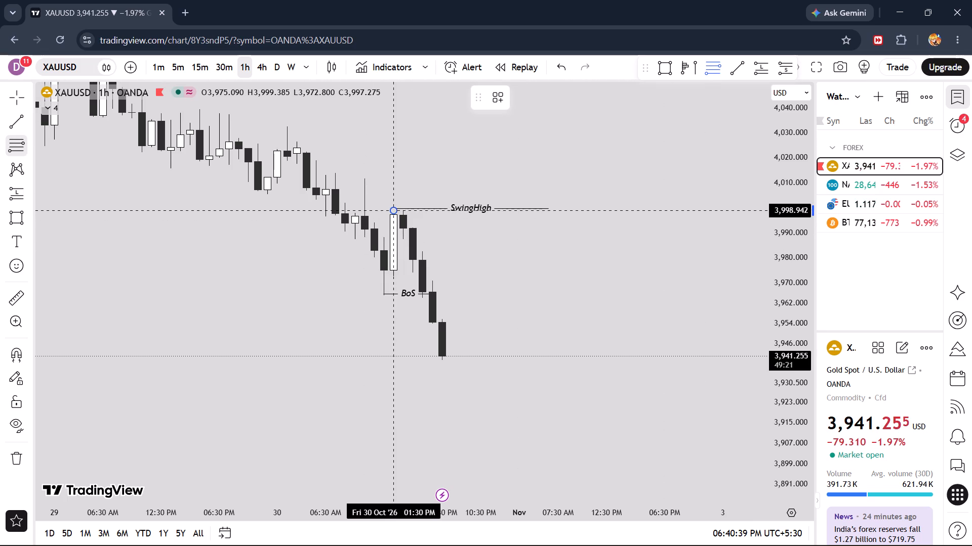
{"action": "right_click", "coordinate": [559, 359]}
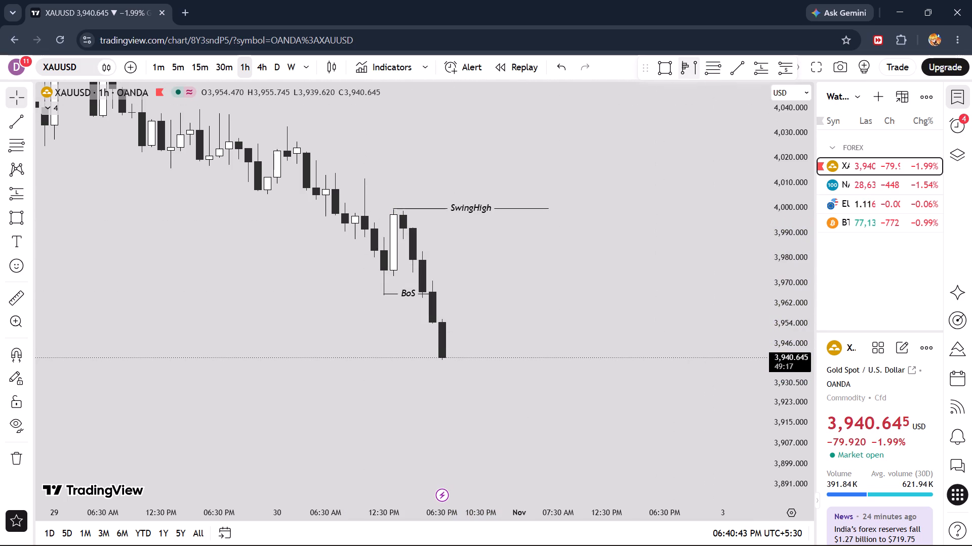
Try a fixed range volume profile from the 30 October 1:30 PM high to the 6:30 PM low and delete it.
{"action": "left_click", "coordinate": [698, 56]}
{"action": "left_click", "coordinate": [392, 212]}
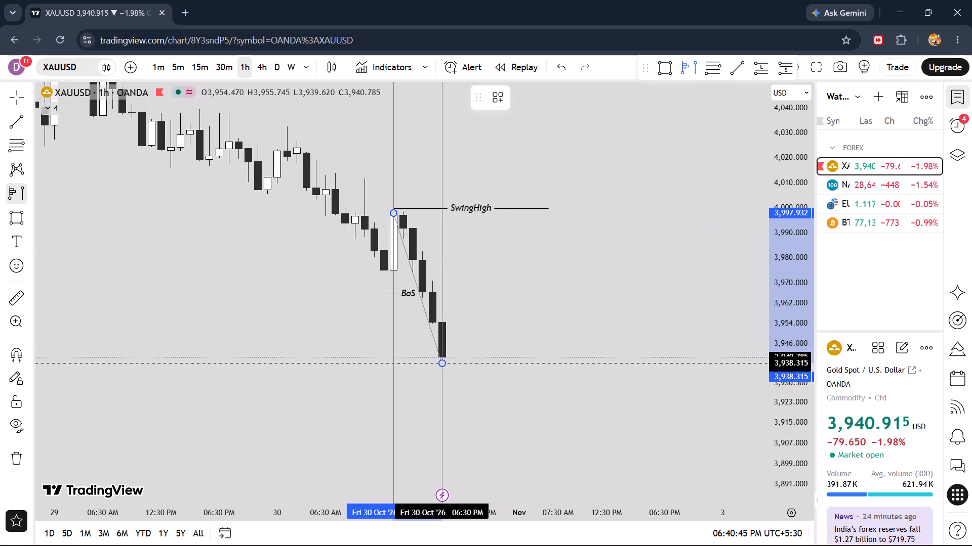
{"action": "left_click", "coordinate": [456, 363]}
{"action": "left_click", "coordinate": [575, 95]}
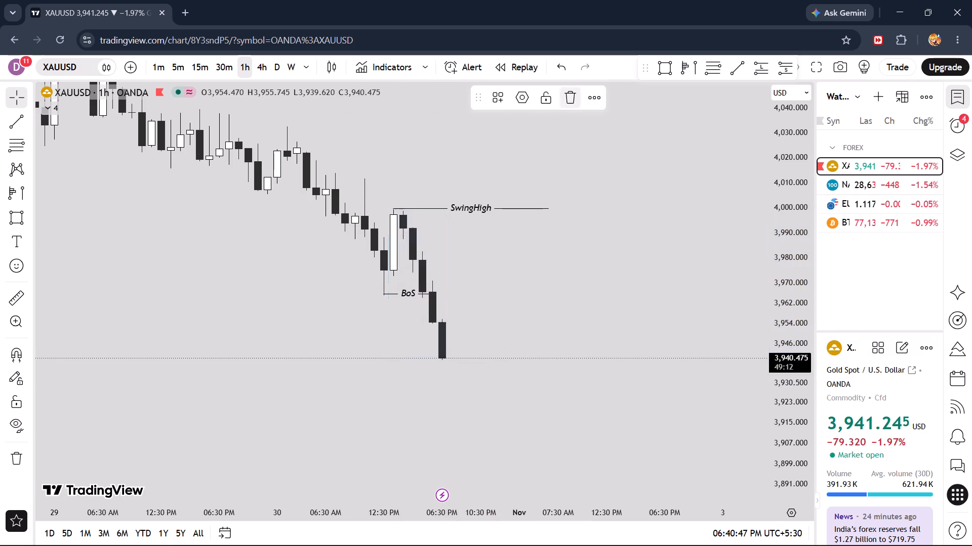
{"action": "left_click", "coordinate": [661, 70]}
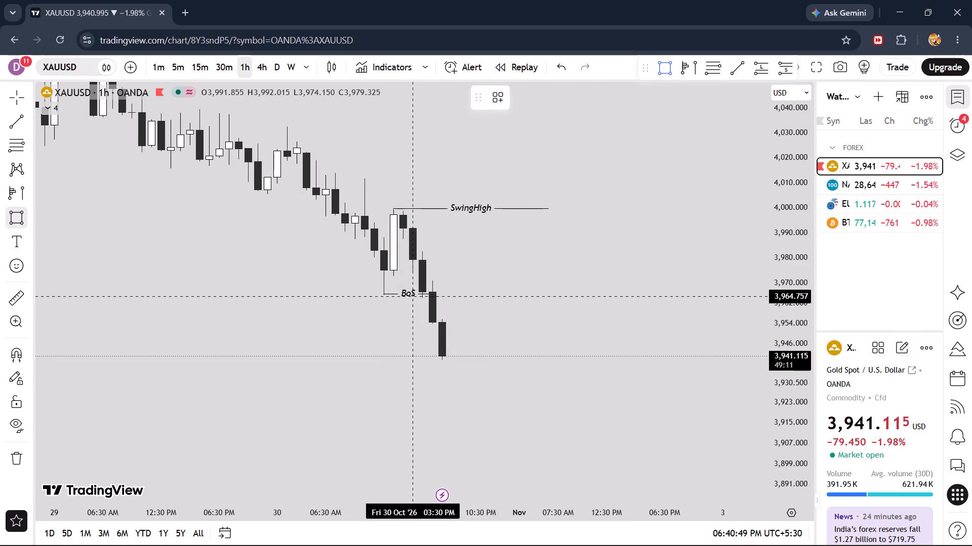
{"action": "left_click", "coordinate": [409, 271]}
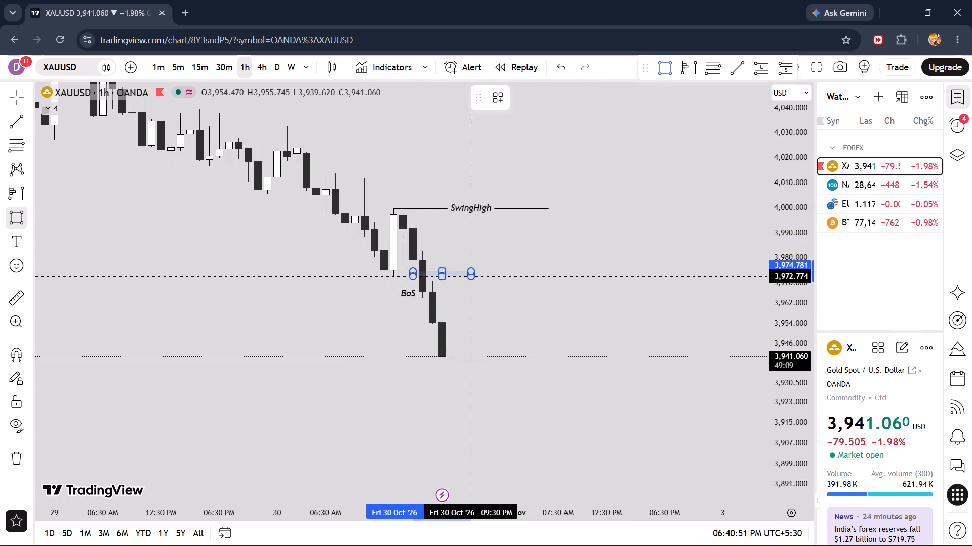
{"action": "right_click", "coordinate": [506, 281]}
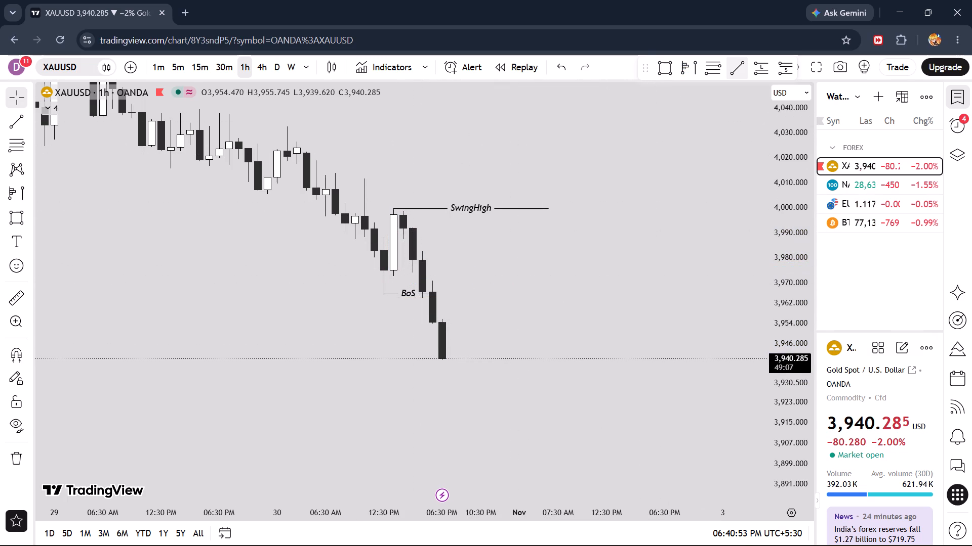
Preview the Fib retracement zones again from the SwingHigh line at about 3,999.95 down to the latest low.
{"action": "left_click", "coordinate": [705, 68]}
{"action": "left_click", "coordinate": [392, 207]}
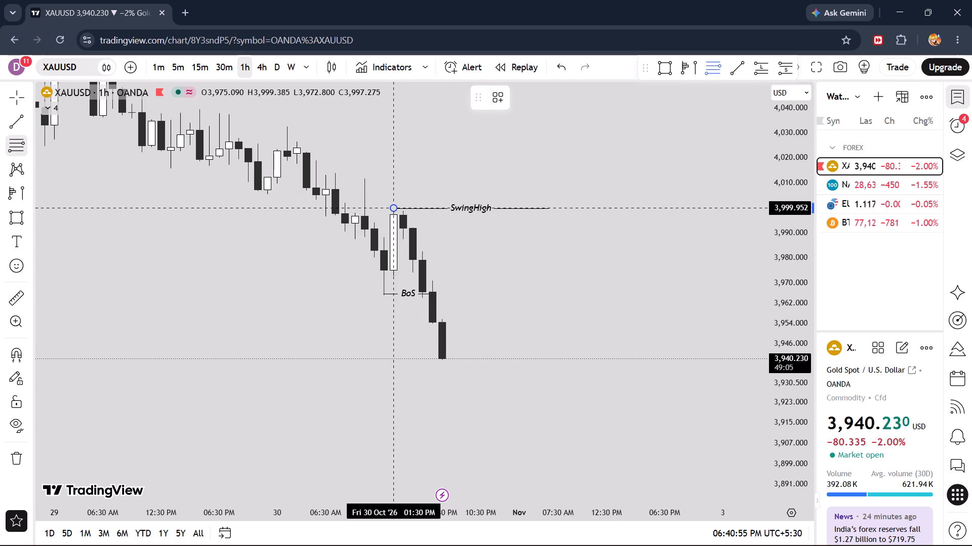
{"action": "right_click", "coordinate": [537, 359]}
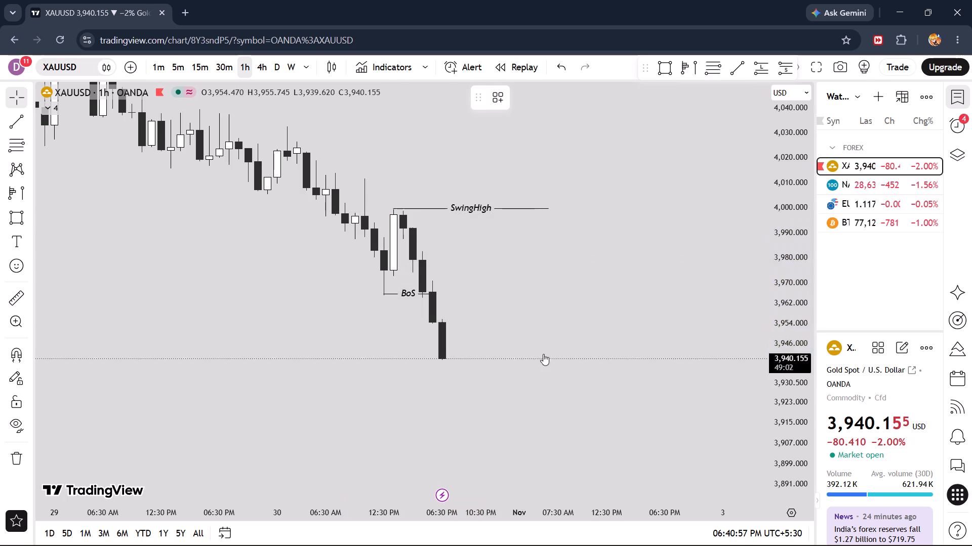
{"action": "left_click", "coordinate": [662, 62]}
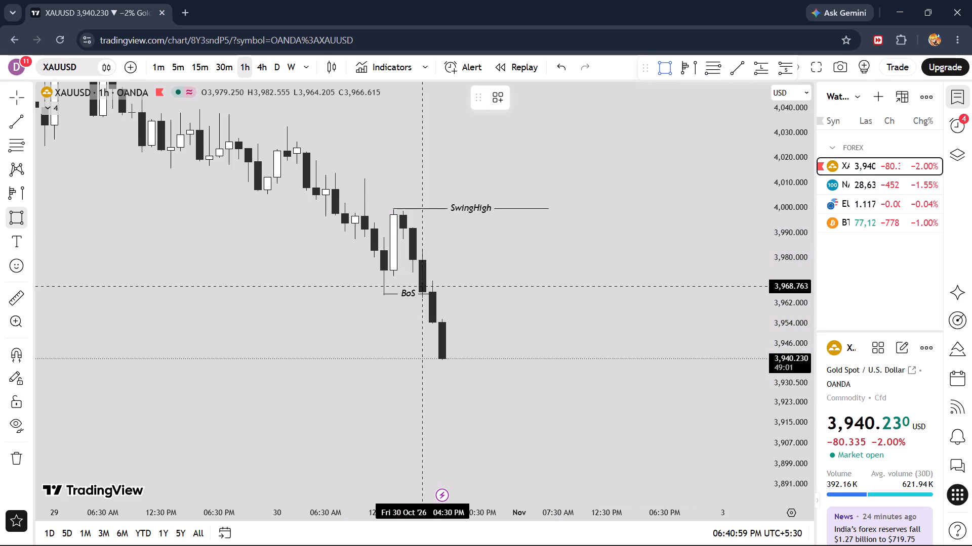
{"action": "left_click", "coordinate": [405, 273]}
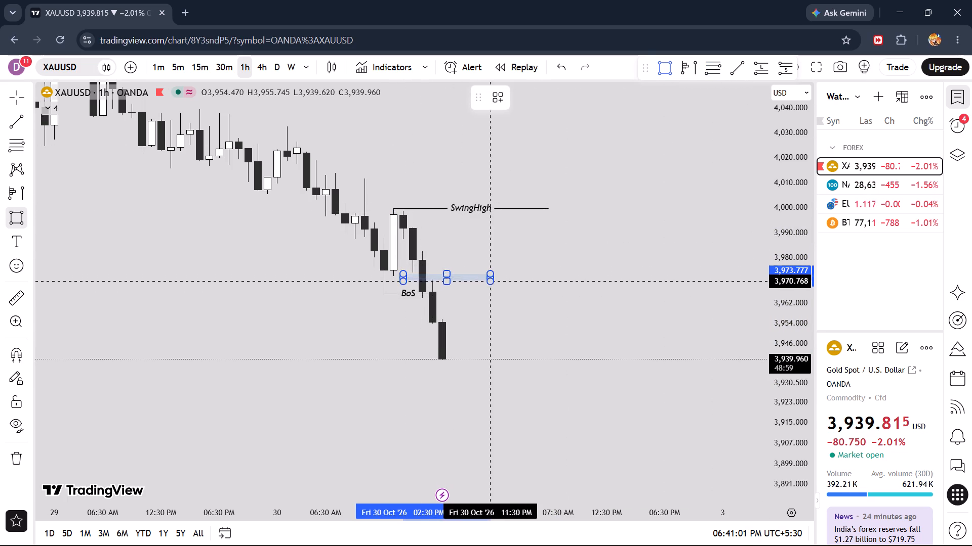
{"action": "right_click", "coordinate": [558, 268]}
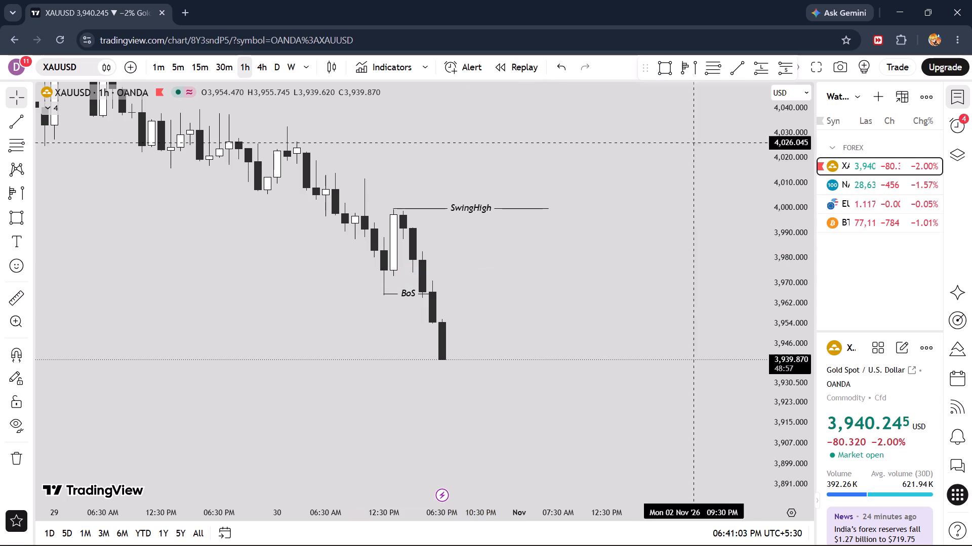
Draw a rectangle from about 3,974.3 to 3,970.3, spanning 30 October 2:30 PM to 2 November 3:30 AM.
{"action": "left_click", "coordinate": [672, 72]}
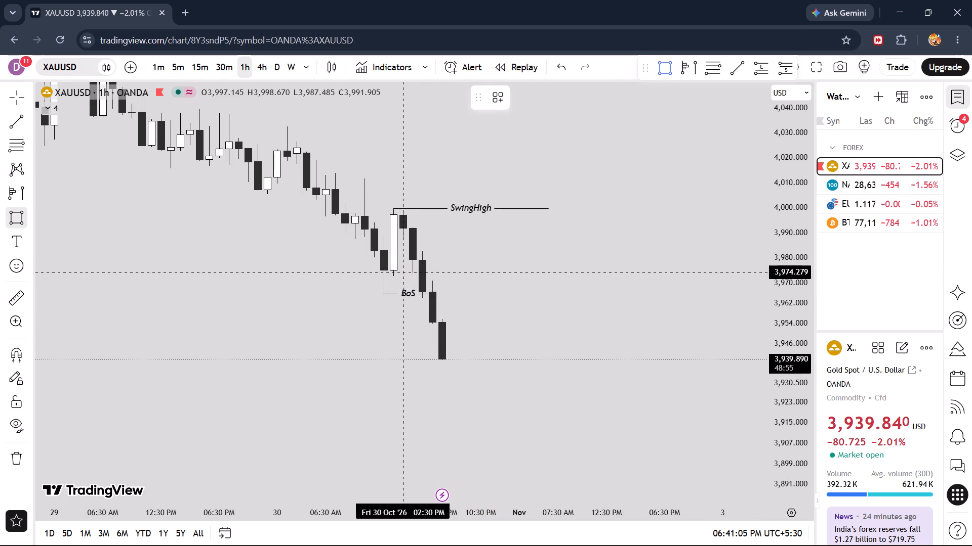
{"action": "left_click", "coordinate": [399, 272]}
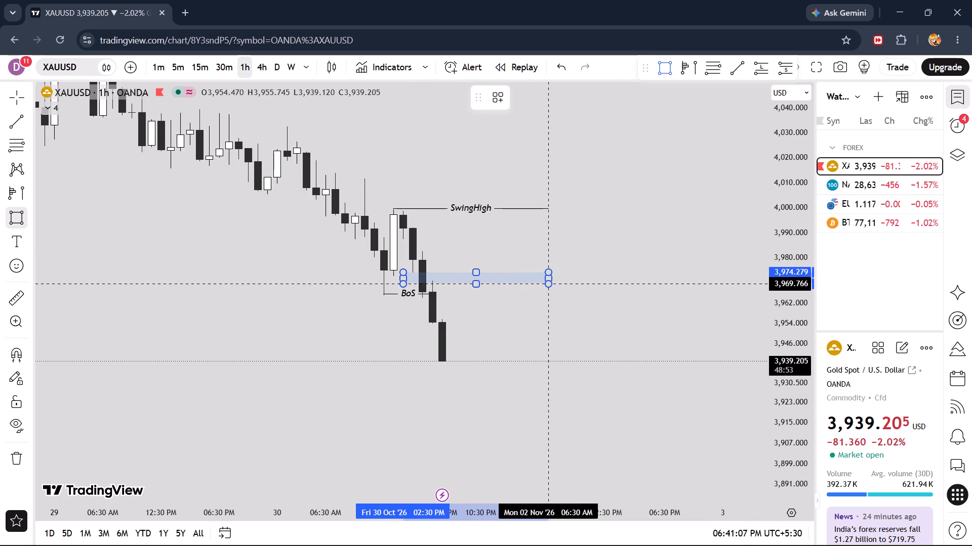
{"action": "left_click", "coordinate": [544, 282]}
{"action": "left_click", "coordinate": [599, 279]}
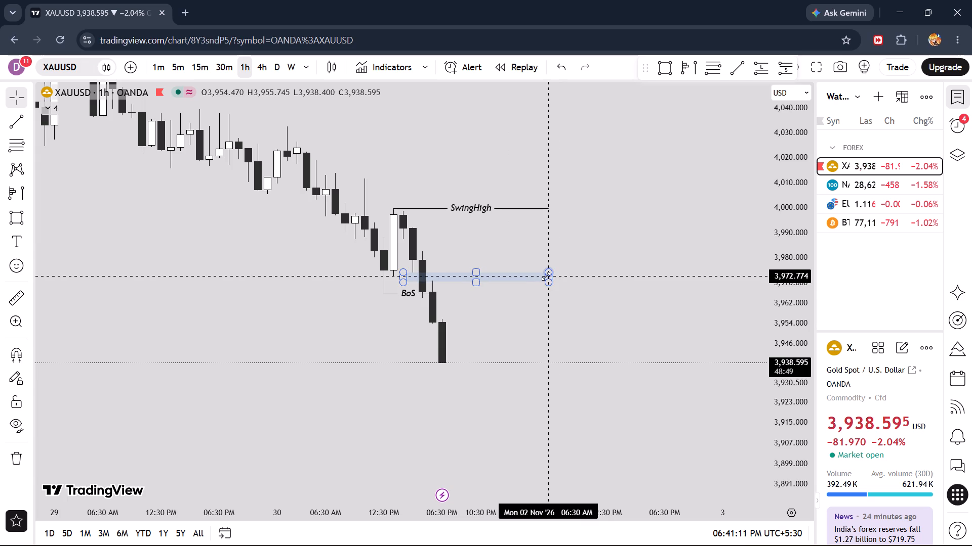
{"action": "left_click_drag", "start_coordinate": [546, 277], "coordinate": [519, 277]}
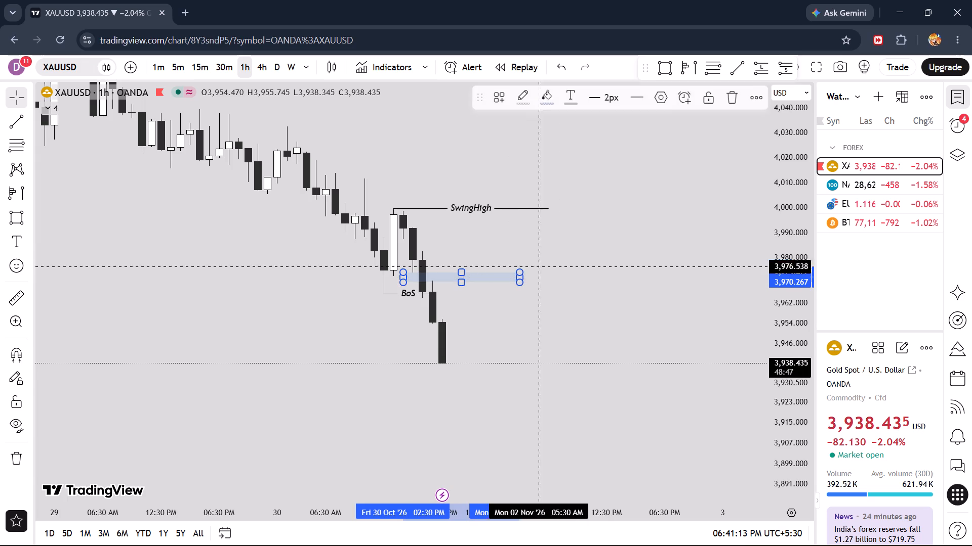
Apply the saved drawing template with a 1px outline and no fill to the rectangle above the BoS line.
{"action": "left_click", "coordinate": [500, 94]}
{"action": "left_click", "coordinate": [519, 225]}
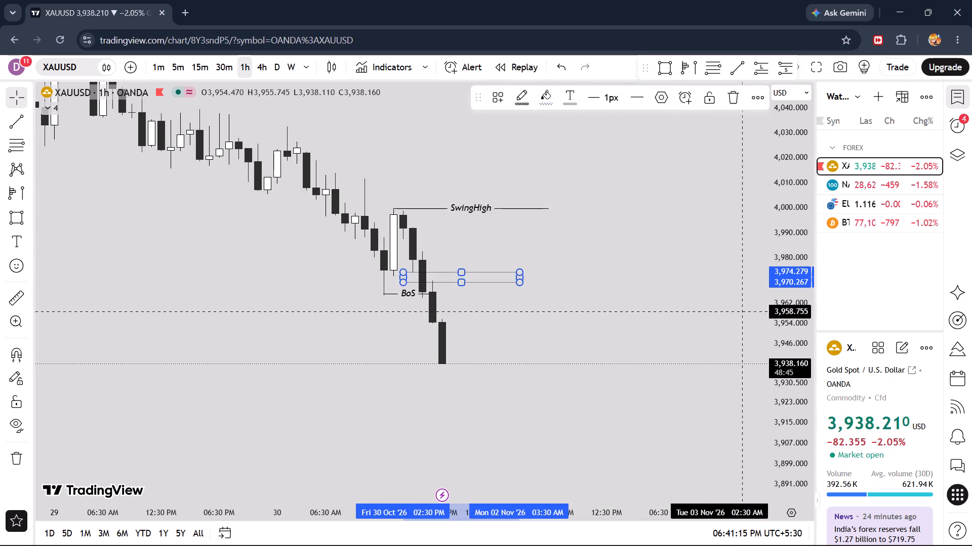
{"action": "left_click_drag", "start_coordinate": [776, 358], "coordinate": [794, 220]}
{"action": "left_click", "coordinate": [651, 236]}
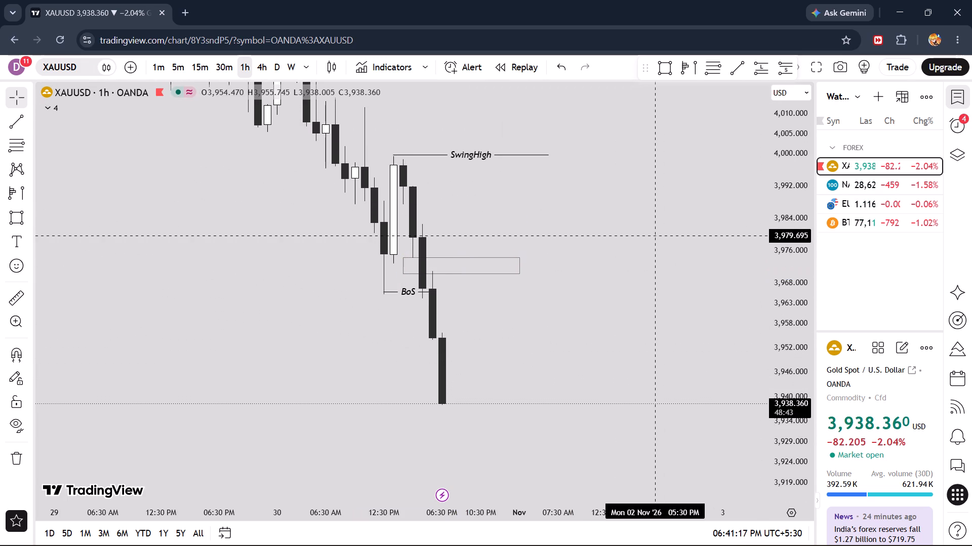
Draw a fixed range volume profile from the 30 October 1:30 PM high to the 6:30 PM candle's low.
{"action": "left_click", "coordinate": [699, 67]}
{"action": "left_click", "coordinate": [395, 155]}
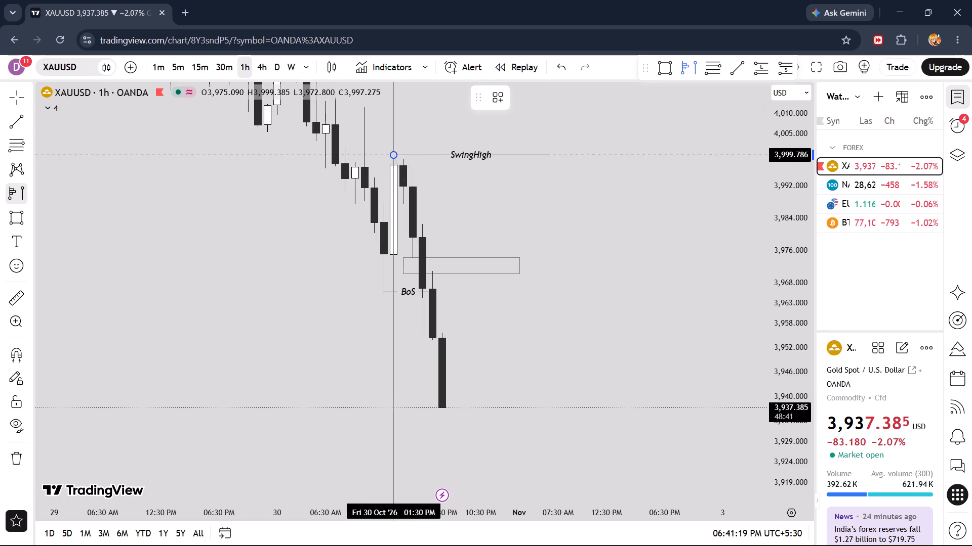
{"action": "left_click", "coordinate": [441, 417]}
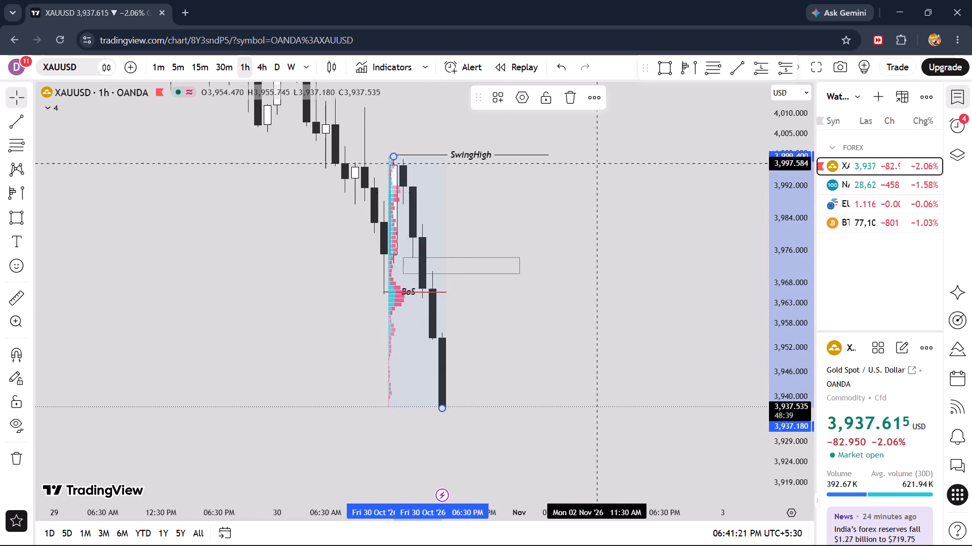
Compare the rectangle with Fib retracement zones previewed from about 4,000.1 at the swing high down to about 3,937.6.
{"action": "left_click", "coordinate": [709, 64]}
{"action": "left_click", "coordinate": [393, 153]}
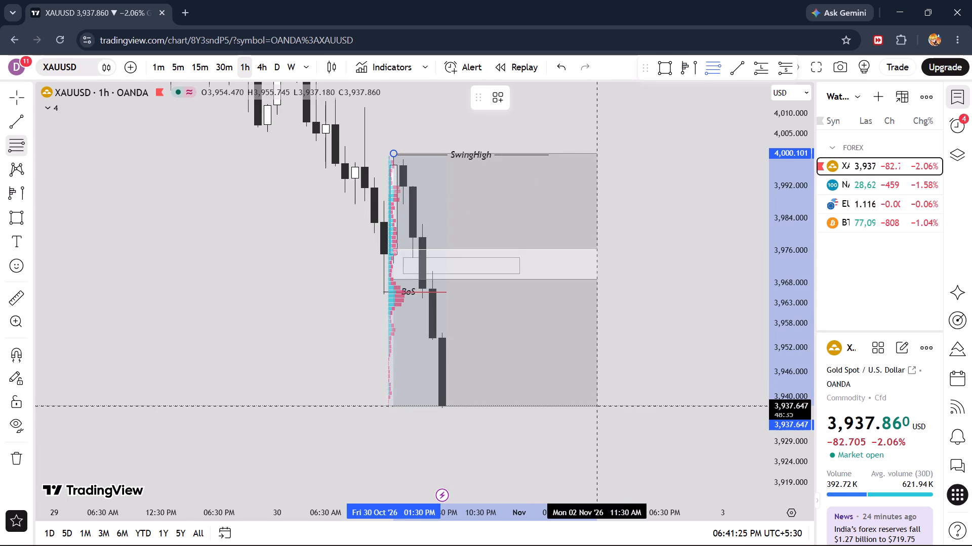
{"action": "right_click", "coordinate": [595, 406]}
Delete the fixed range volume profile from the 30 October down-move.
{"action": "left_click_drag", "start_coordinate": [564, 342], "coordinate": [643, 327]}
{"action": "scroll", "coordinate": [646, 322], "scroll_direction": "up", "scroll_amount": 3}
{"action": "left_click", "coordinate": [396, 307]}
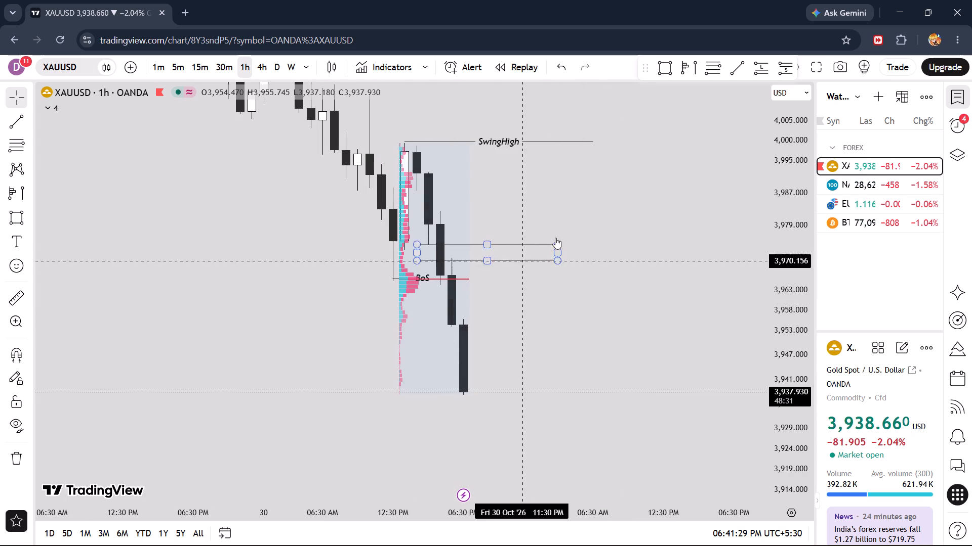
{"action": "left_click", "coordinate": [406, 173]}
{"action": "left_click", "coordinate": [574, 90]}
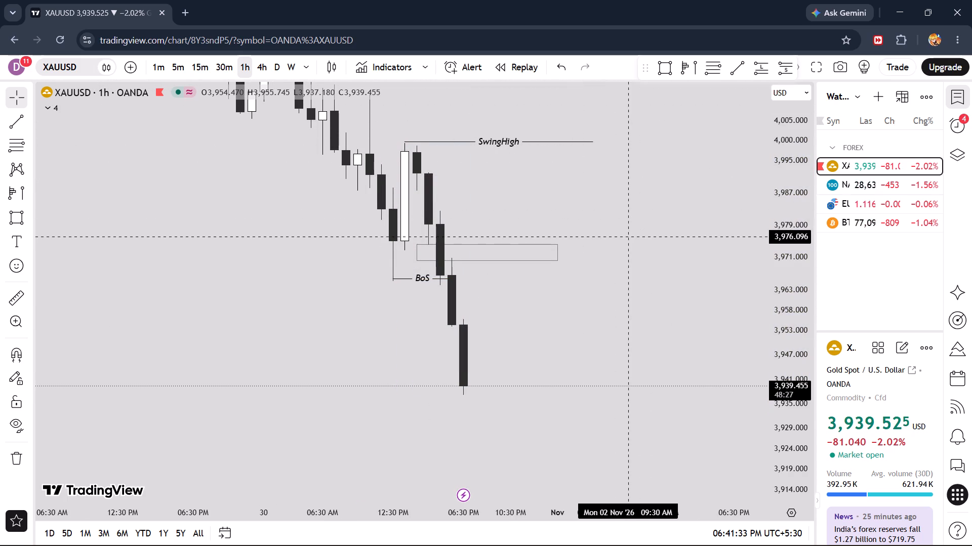
Switch the XAUUSD chart to the 30-minute timeframe and frame the latest decline.
{"action": "left_click_drag", "start_coordinate": [625, 236], "coordinate": [663, 212]}
{"action": "scroll", "coordinate": [663, 212], "scroll_direction": "up", "scroll_amount": 3}
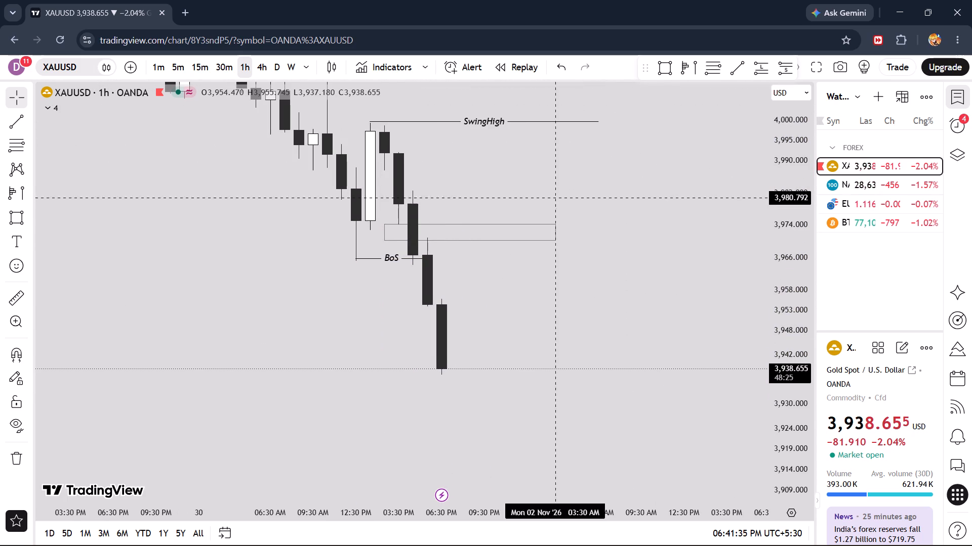
{"action": "left_click", "coordinate": [219, 57]}
{"action": "scroll", "coordinate": [215, 98], "scroll_direction": "down", "scroll_amount": 2}
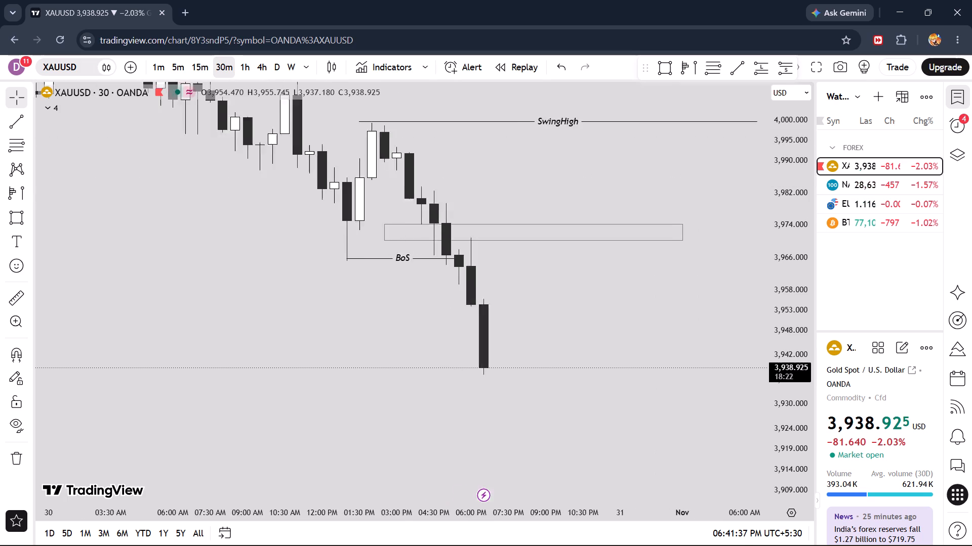
{"action": "scroll", "coordinate": [215, 98], "scroll_direction": "down", "scroll_amount": 1}
{"action": "scroll", "coordinate": [395, 149], "scroll_direction": "down", "scroll_amount": 3}
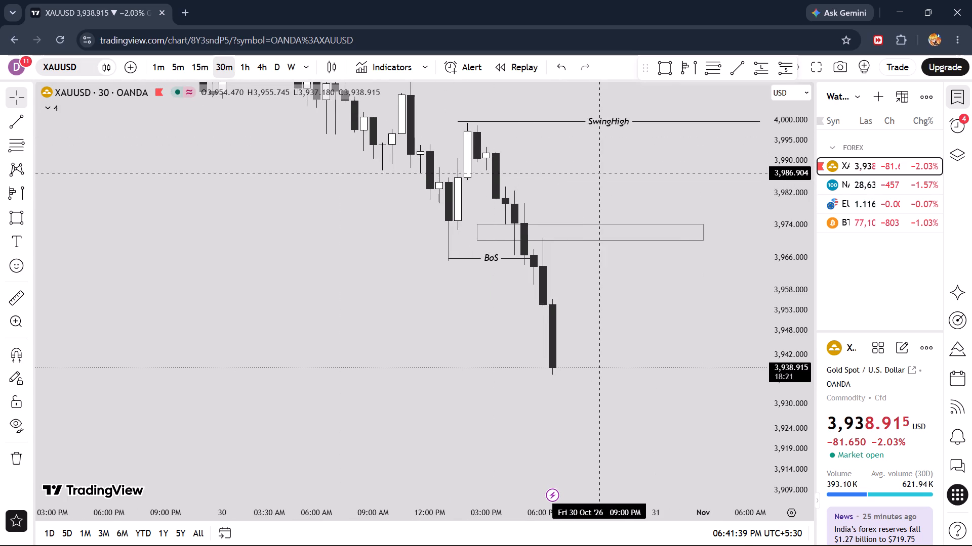
{"action": "left_click_drag", "start_coordinate": [603, 173], "coordinate": [465, 210]}
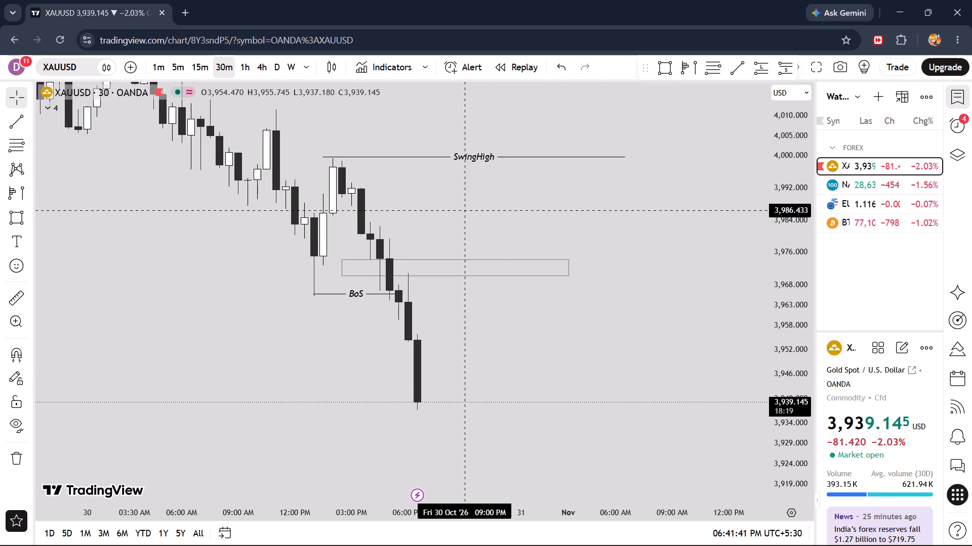
Shift the SwingHigh line so it starts at the 30 October swing-high candle on the 30-minute chart.
{"action": "left_click_drag", "start_coordinate": [473, 157], "coordinate": [484, 158]}
{"action": "left_click", "coordinate": [533, 190]}
On the 15-minute timeframe, align the BoS line with the swing-low candle, its start under that candle and its level at about 3,965.
{"action": "left_click_drag", "start_coordinate": [500, 197], "coordinate": [505, 163]}
{"action": "scroll", "coordinate": [505, 163], "scroll_direction": "down", "scroll_amount": 4}
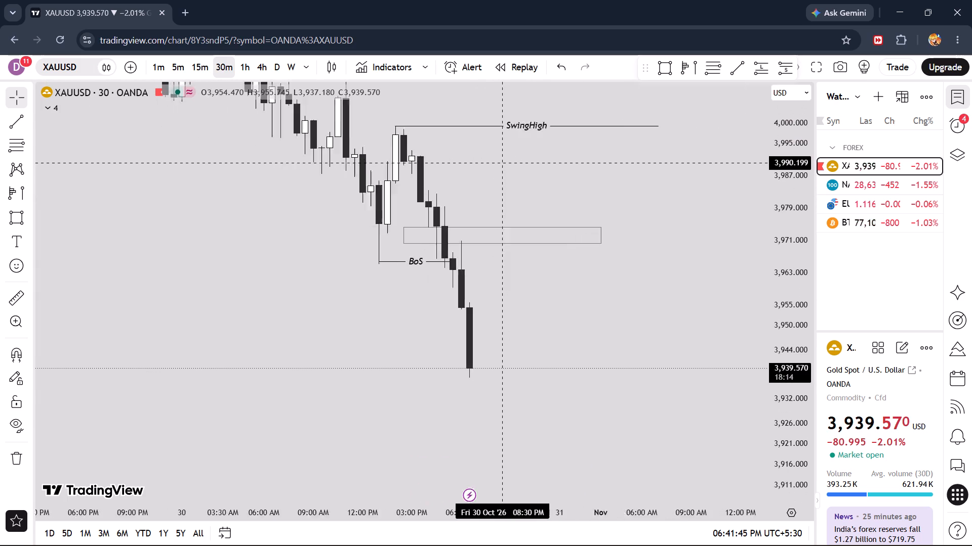
{"action": "scroll", "coordinate": [505, 163], "scroll_direction": "down", "scroll_amount": 11}
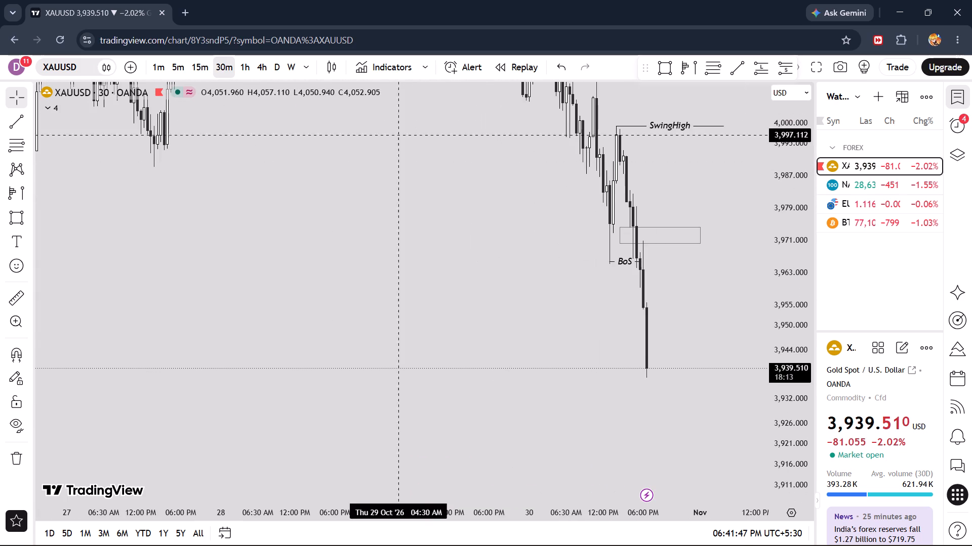
{"action": "left_click", "coordinate": [193, 60]}
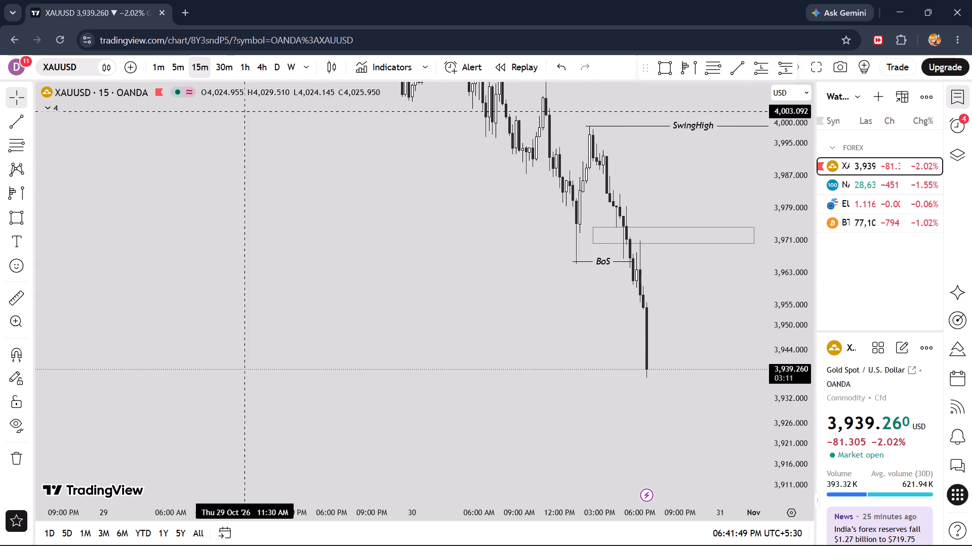
{"action": "scroll", "coordinate": [502, 276], "scroll_direction": "up", "scroll_amount": 6}
{"action": "left_click_drag", "start_coordinate": [669, 283], "coordinate": [581, 327]}
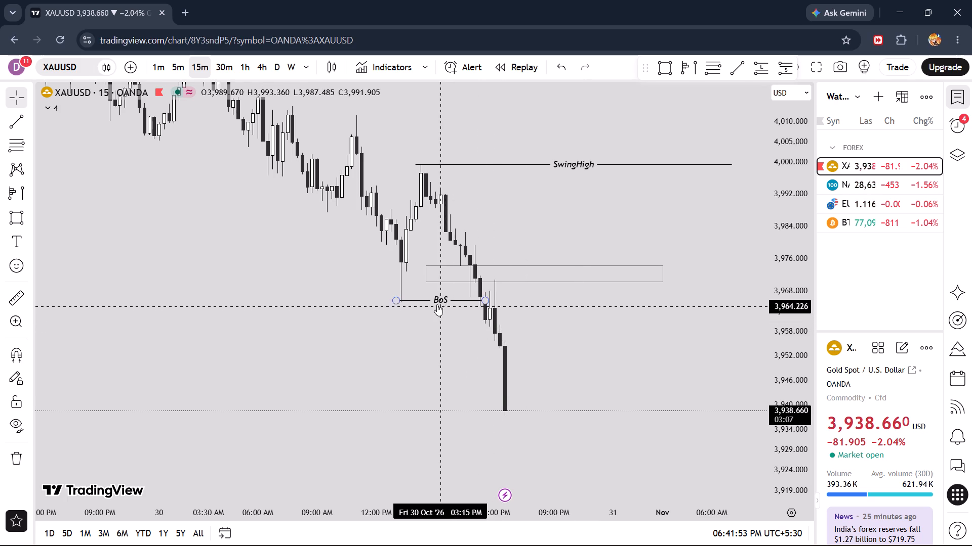
{"action": "left_click_drag", "start_coordinate": [394, 301], "coordinate": [401, 301]}
{"action": "left_click", "coordinate": [439, 334]}
{"action": "left_click", "coordinate": [445, 299]}
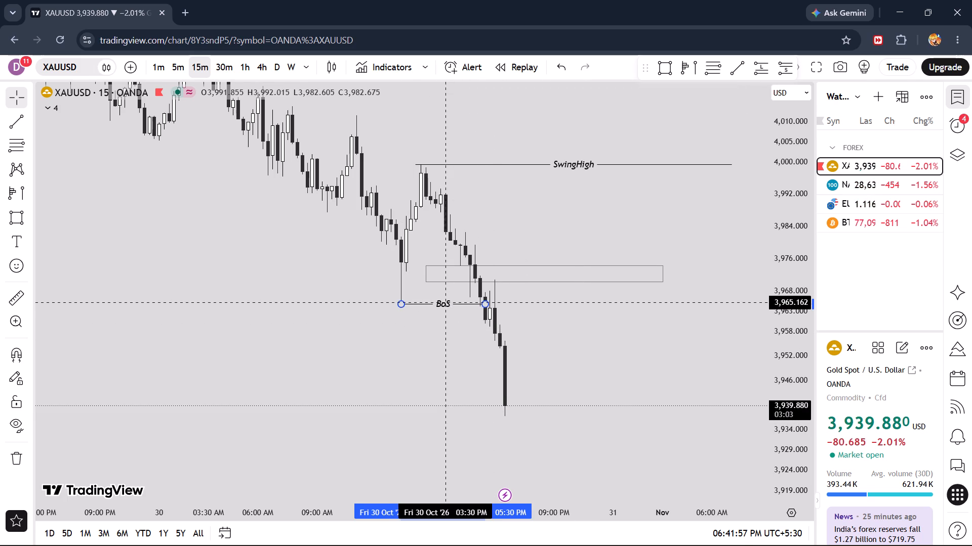
{"action": "left_click", "coordinate": [438, 340]}
{"action": "left_click", "coordinate": [443, 304]}
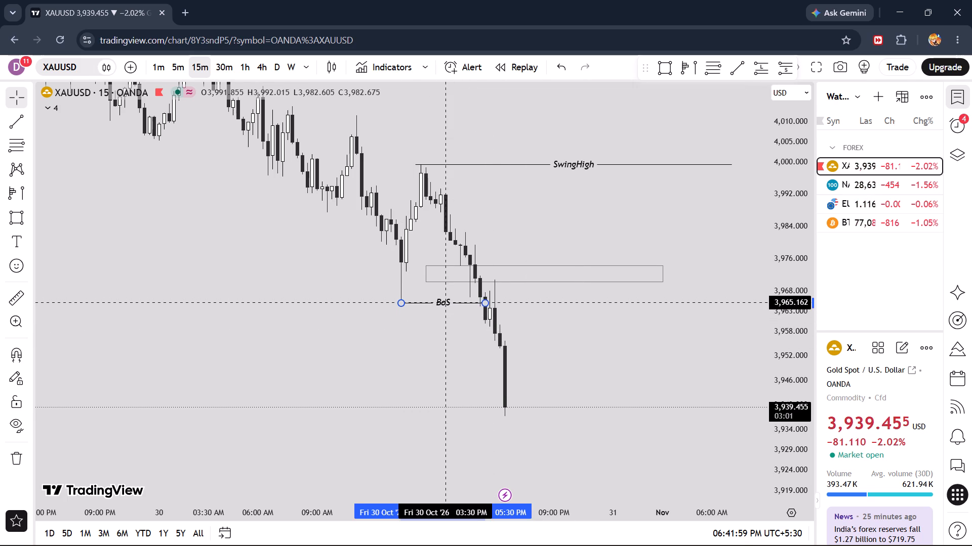
{"action": "left_click", "coordinate": [443, 329]}
Examine the 15-minute decline, viewing it as a Line chart before restoring Candles.
{"action": "scroll", "coordinate": [601, 330], "scroll_direction": "up", "scroll_amount": 2}
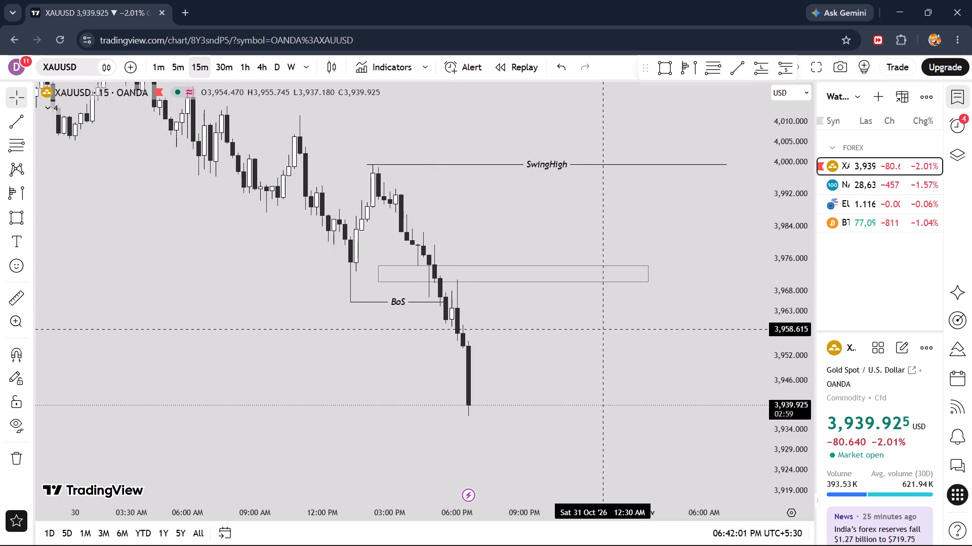
{"action": "left_click_drag", "start_coordinate": [545, 314], "coordinate": [666, 320]}
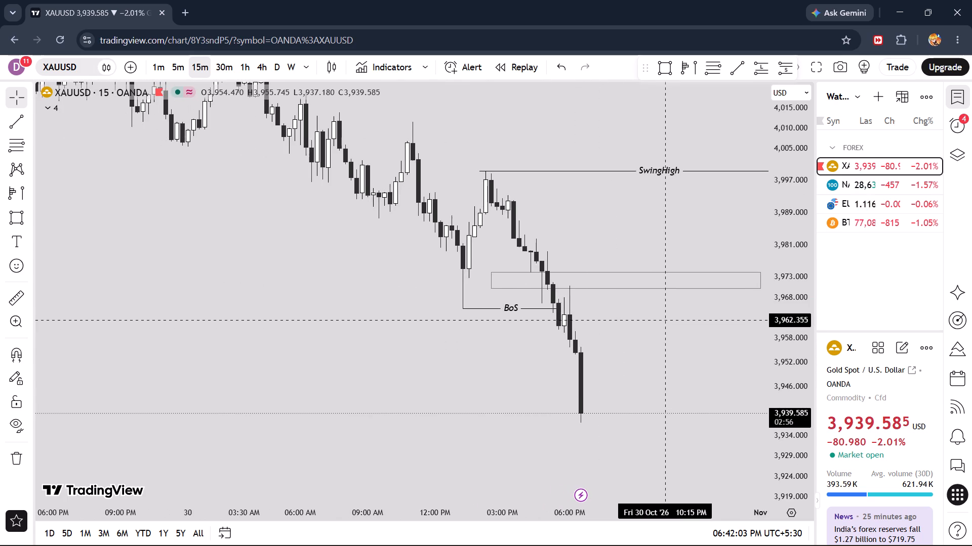
{"action": "scroll", "coordinate": [666, 320], "scroll_direction": "down", "scroll_amount": 19}
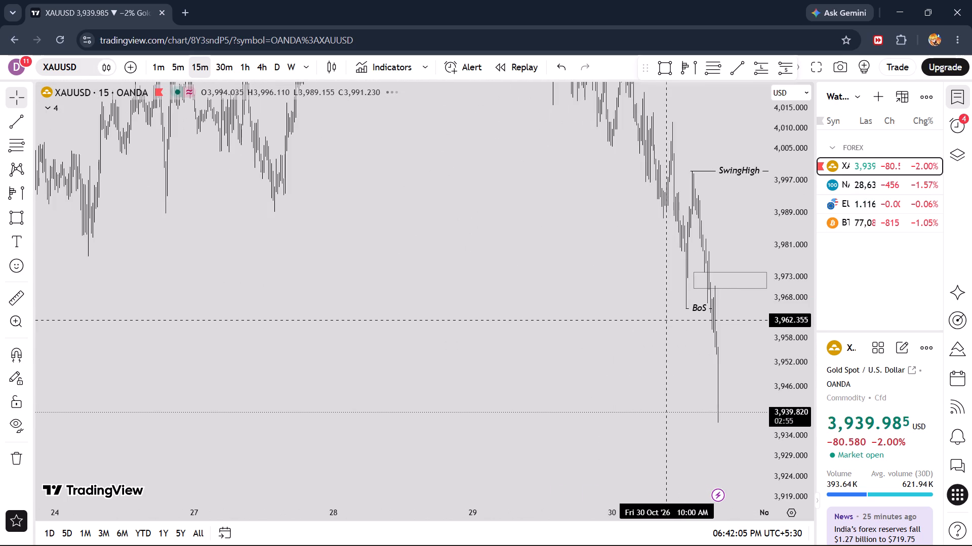
{"action": "scroll", "coordinate": [666, 320], "scroll_direction": "up", "scroll_amount": 15}
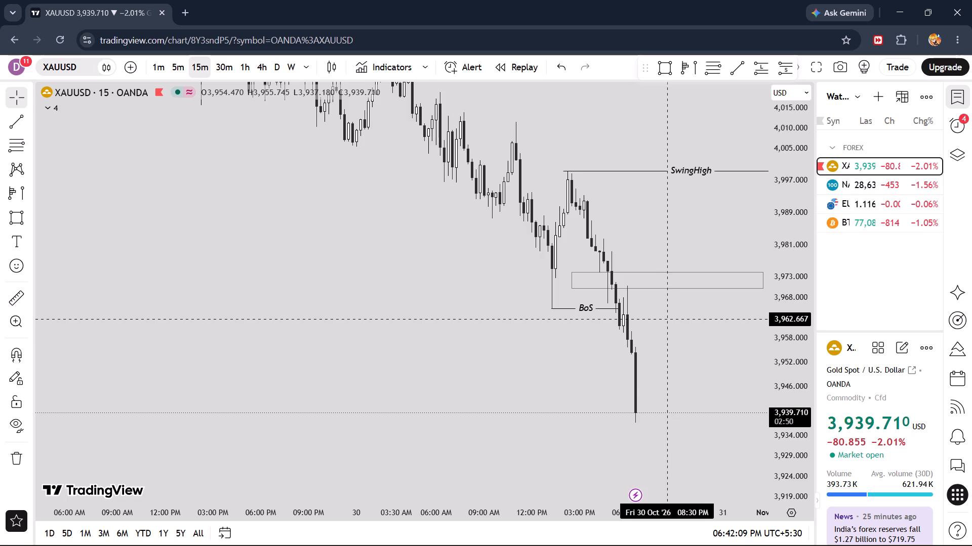
{"action": "scroll", "coordinate": [667, 318], "scroll_direction": "up", "scroll_amount": 4}
{"action": "left_click", "coordinate": [333, 74]}
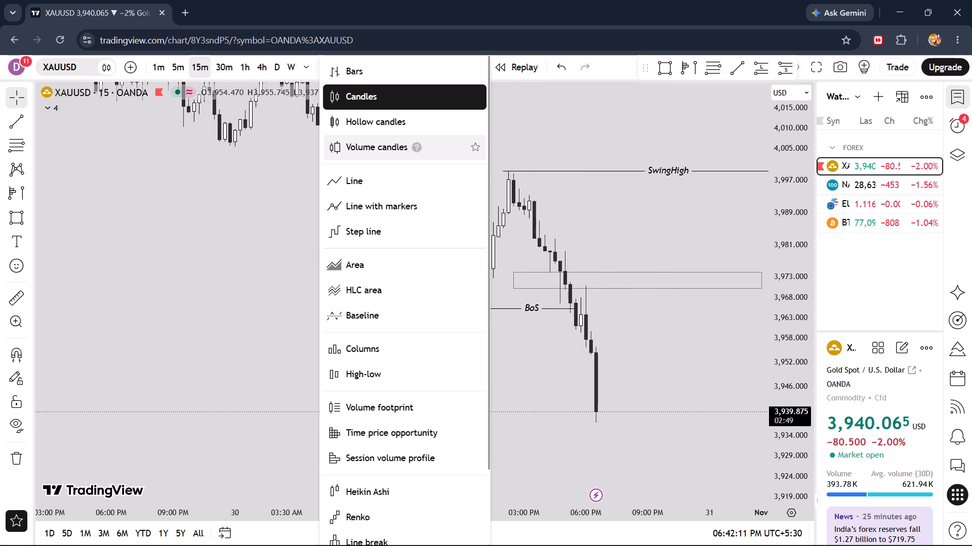
{"action": "left_click", "coordinate": [352, 188]}
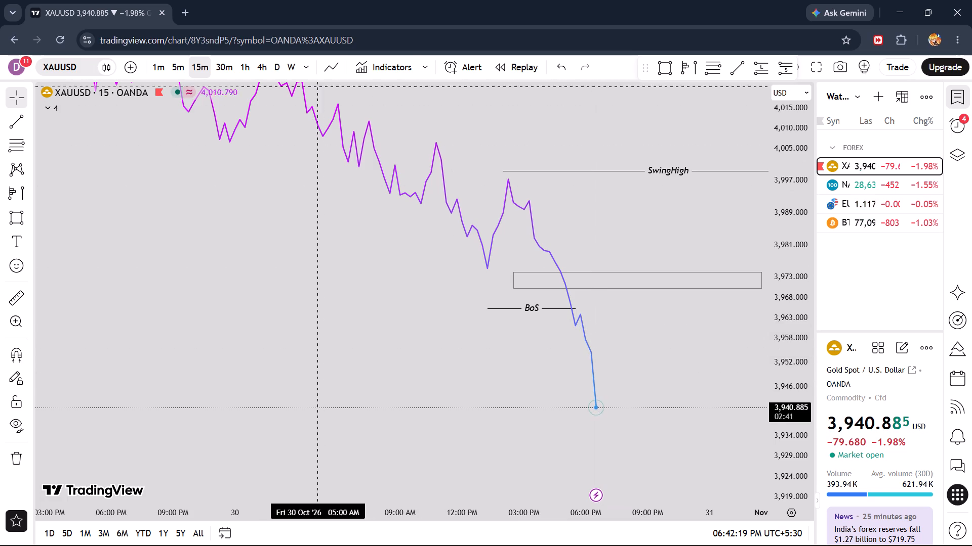
{"action": "left_click", "coordinate": [326, 64]}
{"action": "left_click", "coordinate": [337, 104]}
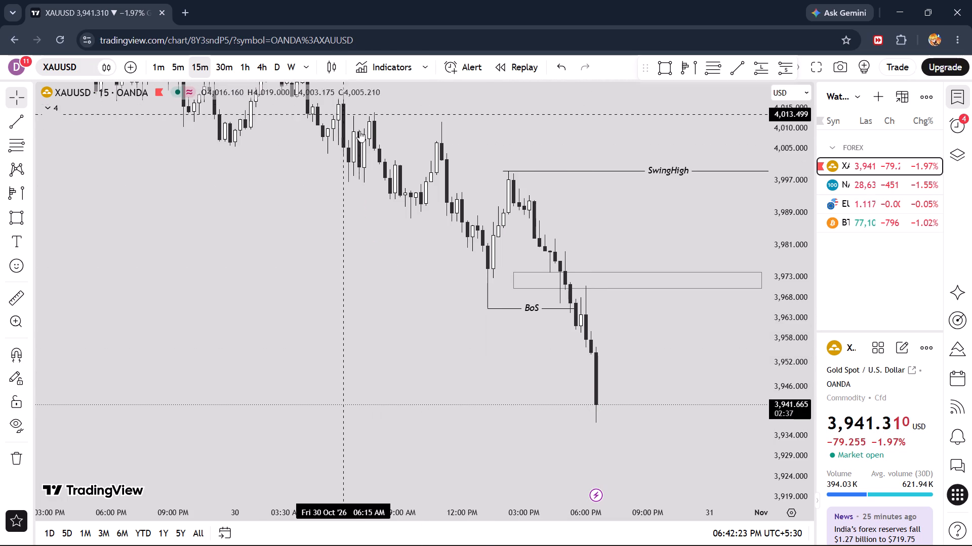
On the 30-minute chart, draw a Bearish-template rectangle from about 3,993.8 to 3,987.5, spanning 30 October 3:00 PM to 2 November 6:30 AM.
{"action": "left_click_drag", "start_coordinate": [679, 321], "coordinate": [540, 305]}
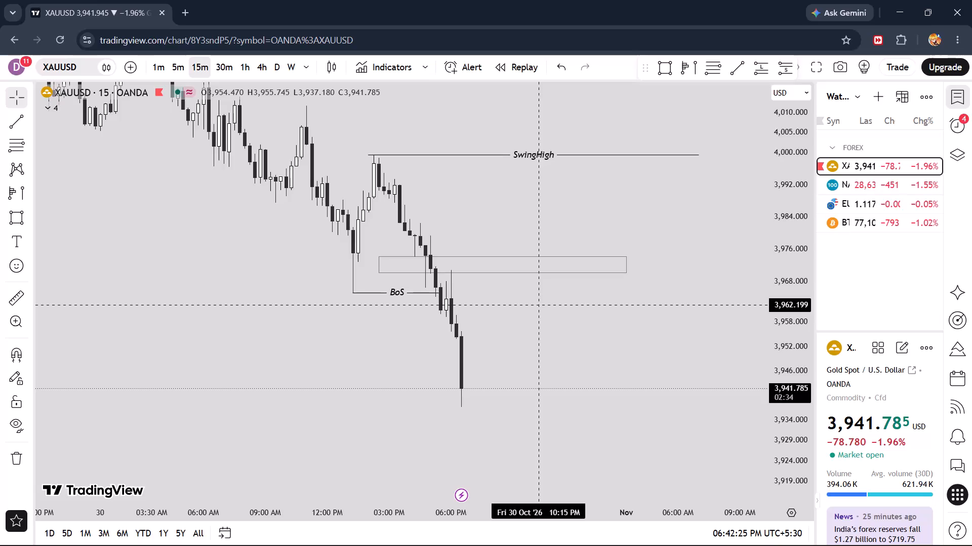
{"action": "left_click", "coordinate": [231, 64]}
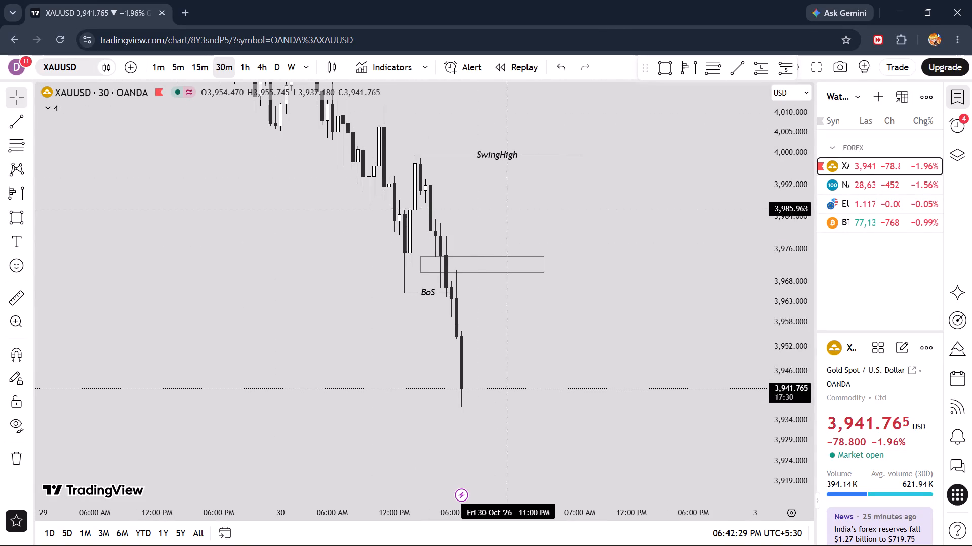
{"action": "left_click", "coordinate": [660, 65]}
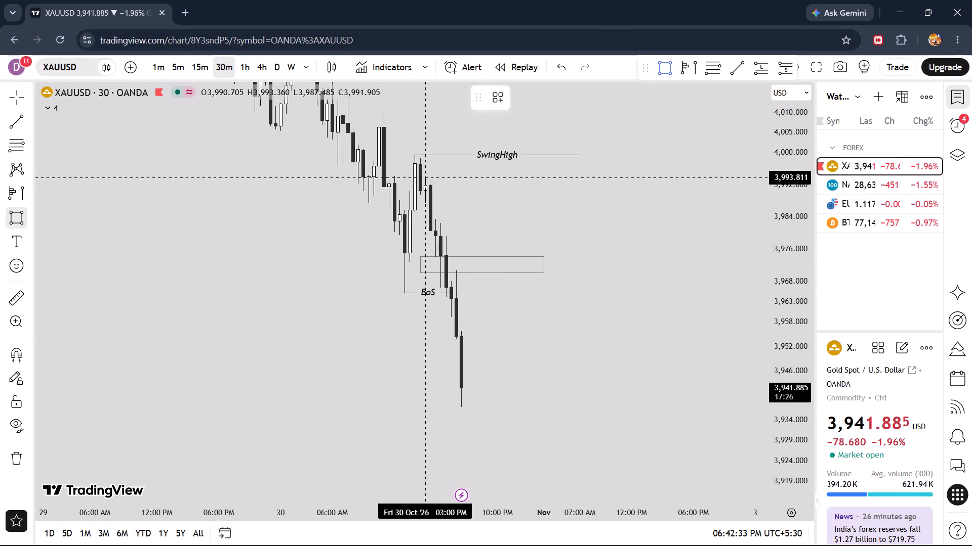
{"action": "left_click", "coordinate": [426, 177]}
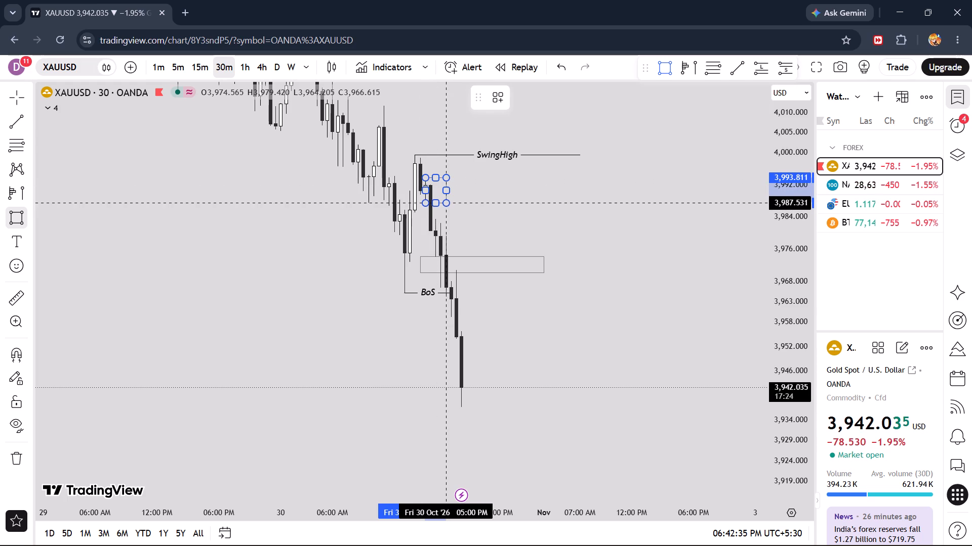
{"action": "left_click", "coordinate": [448, 203]}
{"action": "left_click_drag", "start_coordinate": [451, 190], "coordinate": [575, 195]}
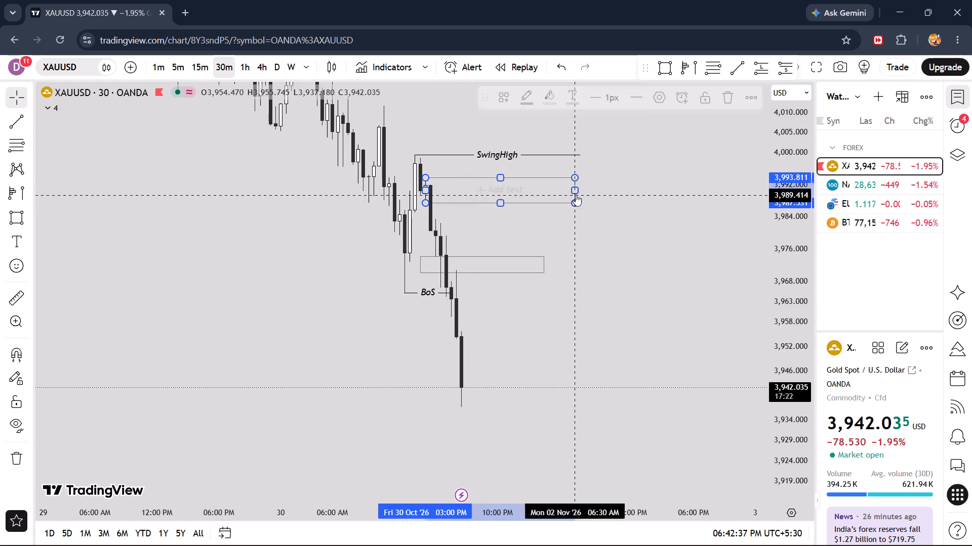
{"action": "left_click", "coordinate": [490, 86]}
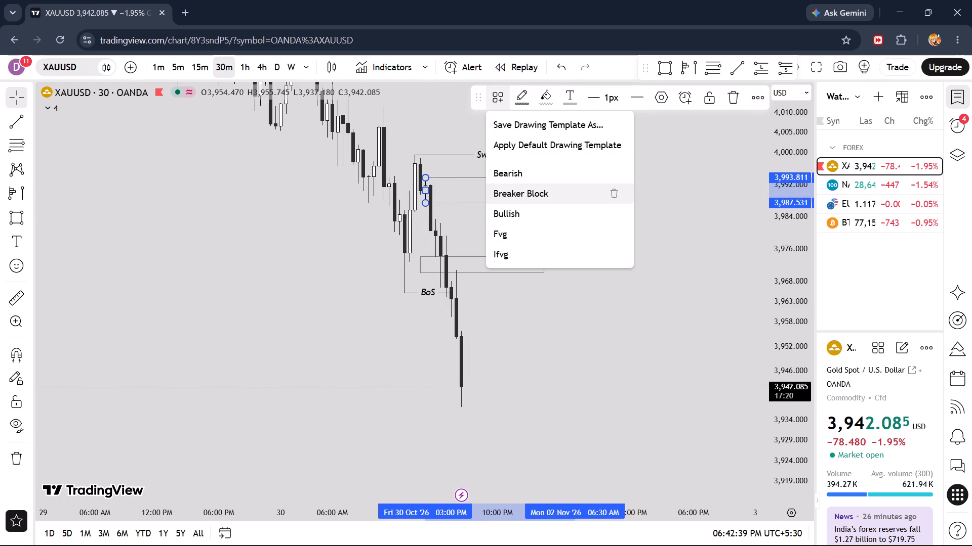
{"action": "left_click", "coordinate": [519, 177]}
Draw an Fvg-template rectangle directly beneath the Bearish zone, from about 3,987.7 to 3,983.5, spanning 30 October 2:30 PM to 2 November 6:30 AM.
{"action": "left_click_drag", "start_coordinate": [520, 231], "coordinate": [631, 231]}
{"action": "scroll", "coordinate": [631, 231], "scroll_direction": "up", "scroll_amount": 4}
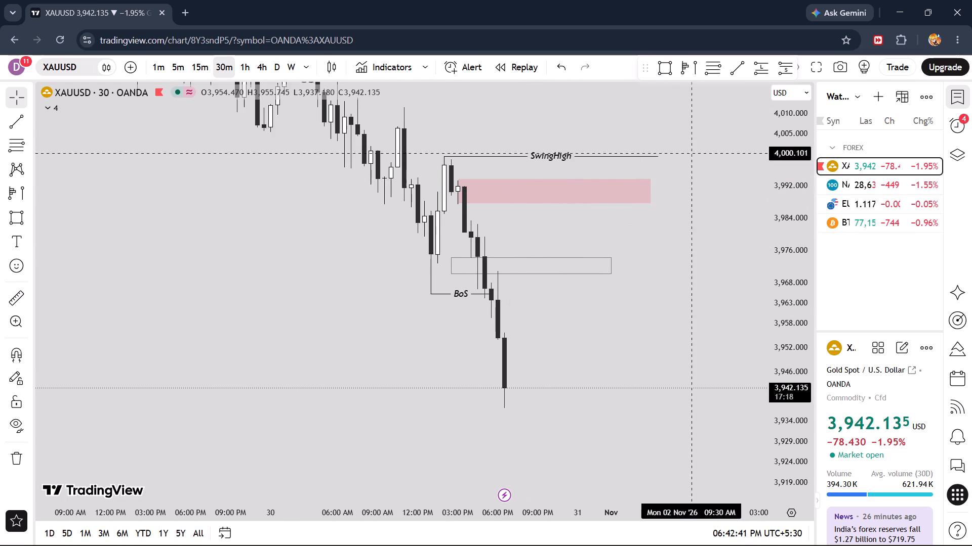
{"action": "left_click", "coordinate": [673, 65]}
{"action": "left_click", "coordinate": [453, 203]}
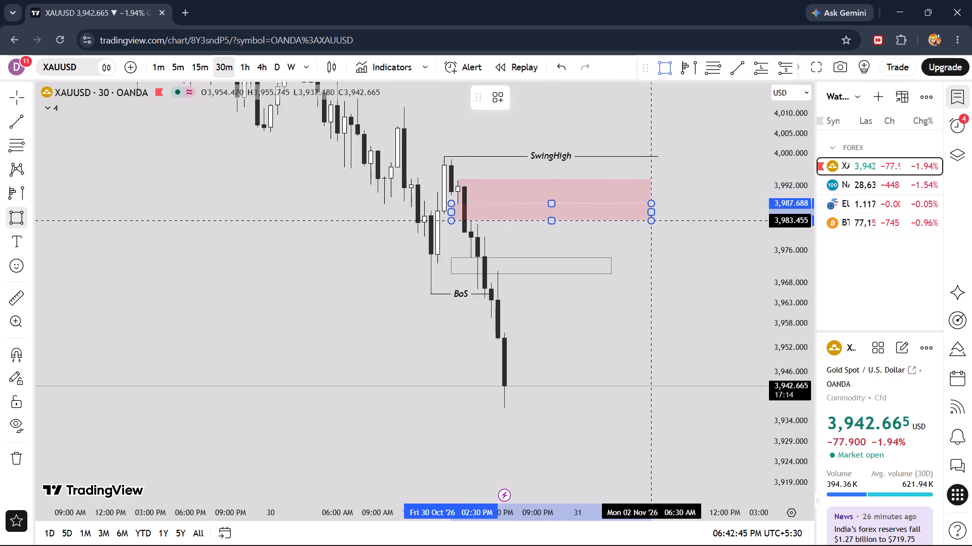
{"action": "left_click", "coordinate": [649, 220]}
{"action": "left_click", "coordinate": [504, 97]}
{"action": "left_click", "coordinate": [519, 231]}
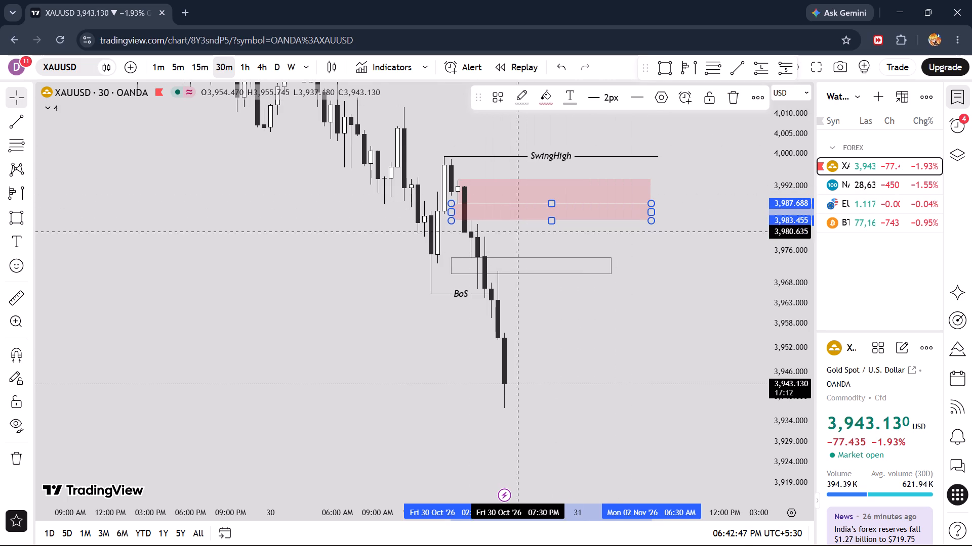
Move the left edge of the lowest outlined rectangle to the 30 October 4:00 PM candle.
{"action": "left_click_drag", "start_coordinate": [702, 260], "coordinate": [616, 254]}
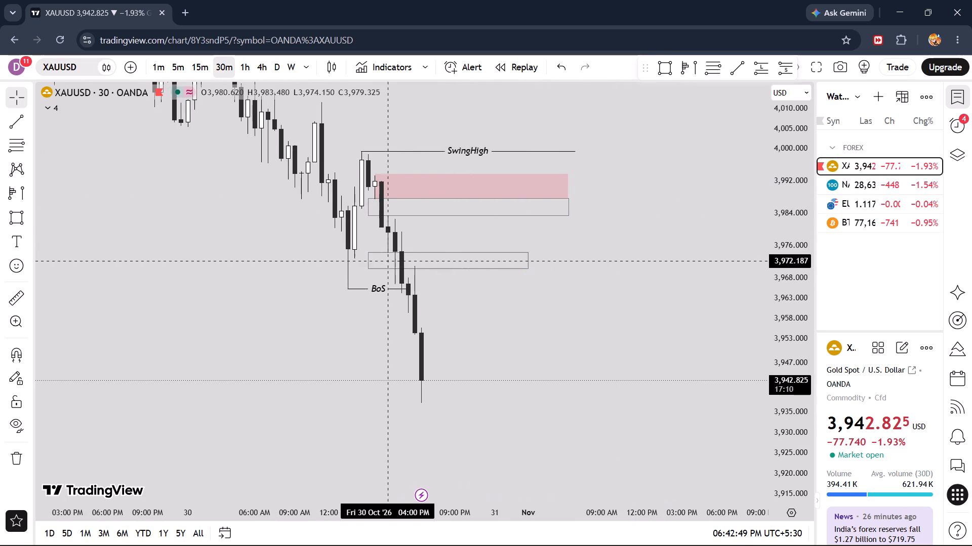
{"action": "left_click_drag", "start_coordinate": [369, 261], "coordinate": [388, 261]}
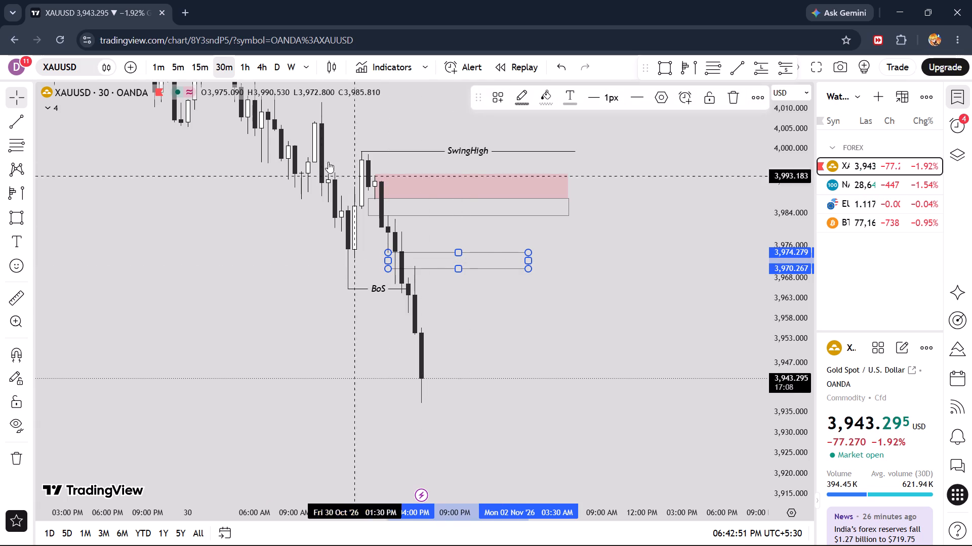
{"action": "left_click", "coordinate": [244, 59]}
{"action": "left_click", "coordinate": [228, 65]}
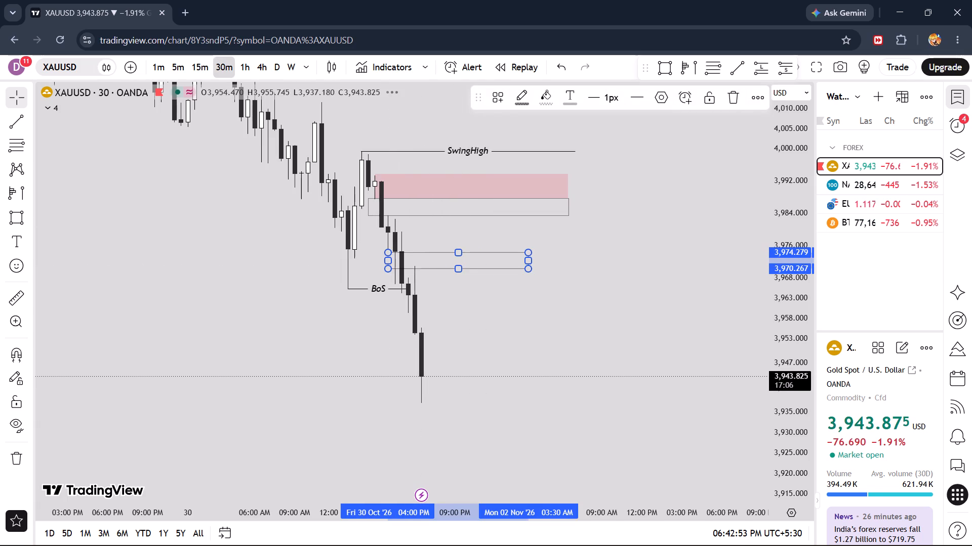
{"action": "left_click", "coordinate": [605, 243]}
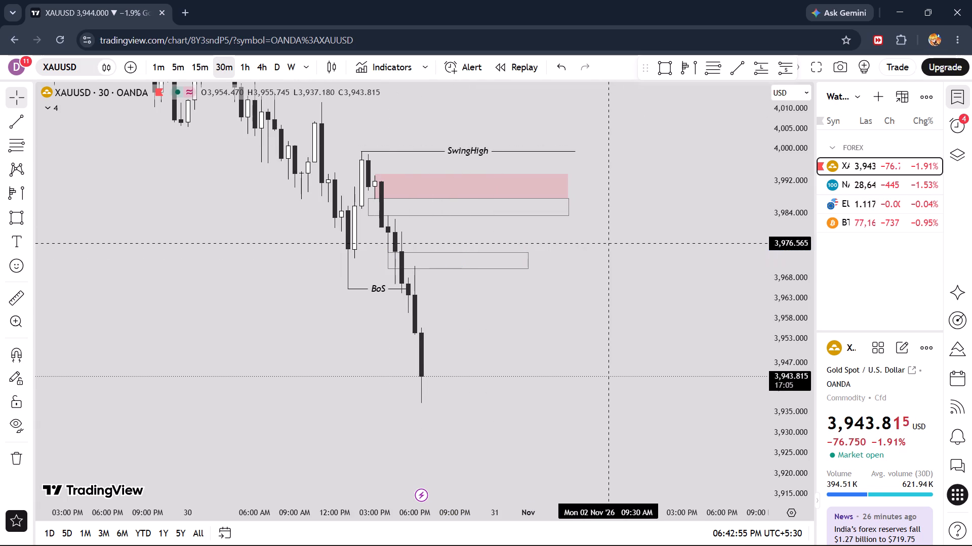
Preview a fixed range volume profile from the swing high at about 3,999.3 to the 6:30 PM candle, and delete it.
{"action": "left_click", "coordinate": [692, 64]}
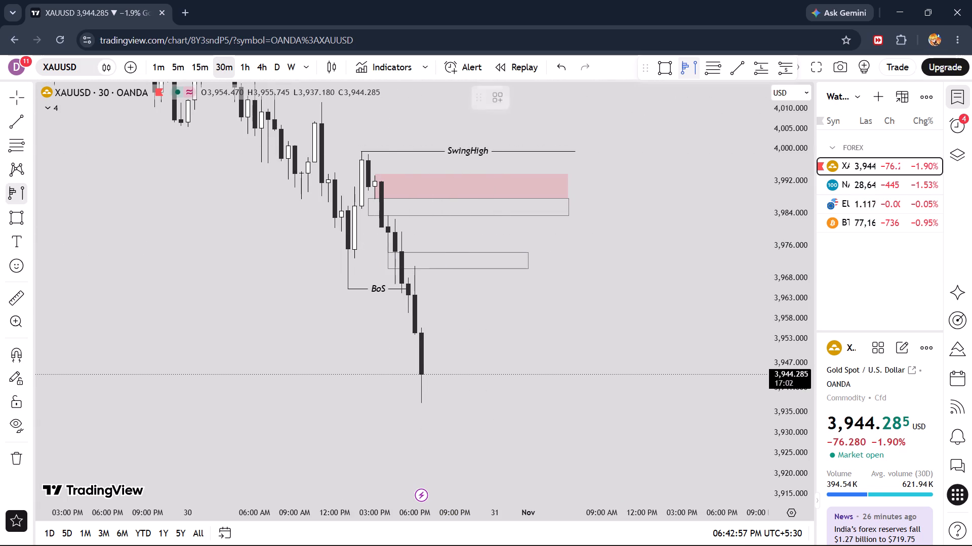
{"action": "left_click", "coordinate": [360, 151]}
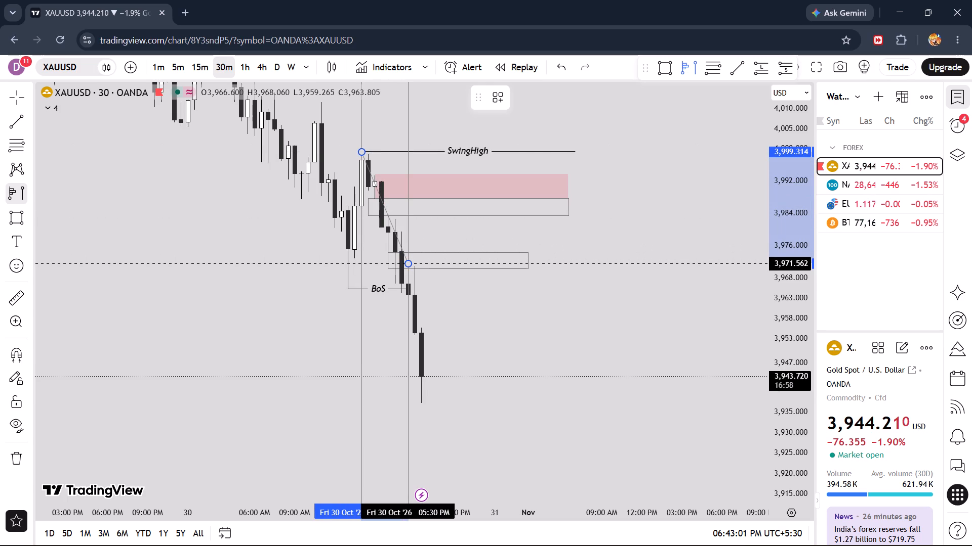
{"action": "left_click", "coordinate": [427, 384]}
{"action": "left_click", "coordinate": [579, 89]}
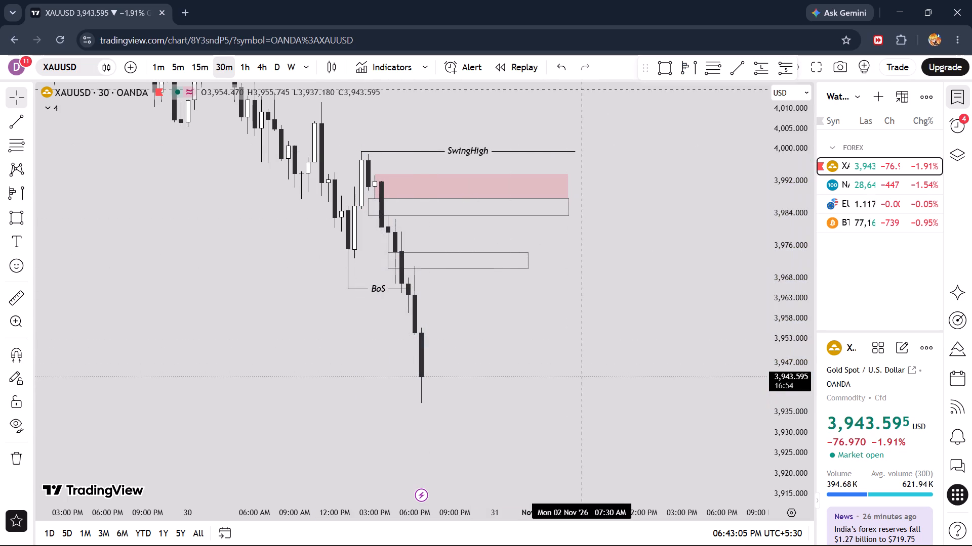
On the 15-minute timeframe, shift the SwingHigh line so its start lines up with the swing-high candle.
{"action": "left_click", "coordinate": [205, 63]}
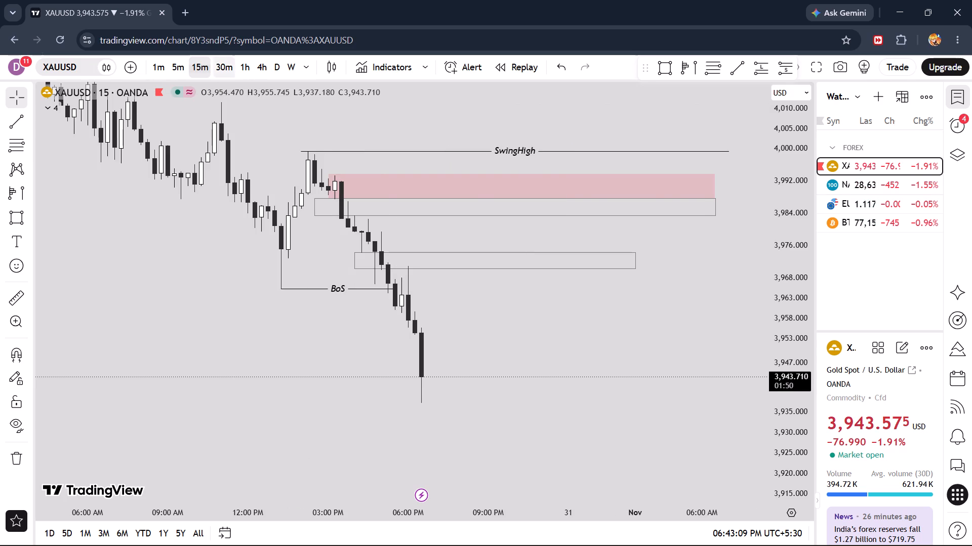
{"action": "left_click_drag", "start_coordinate": [525, 147], "coordinate": [533, 147]}
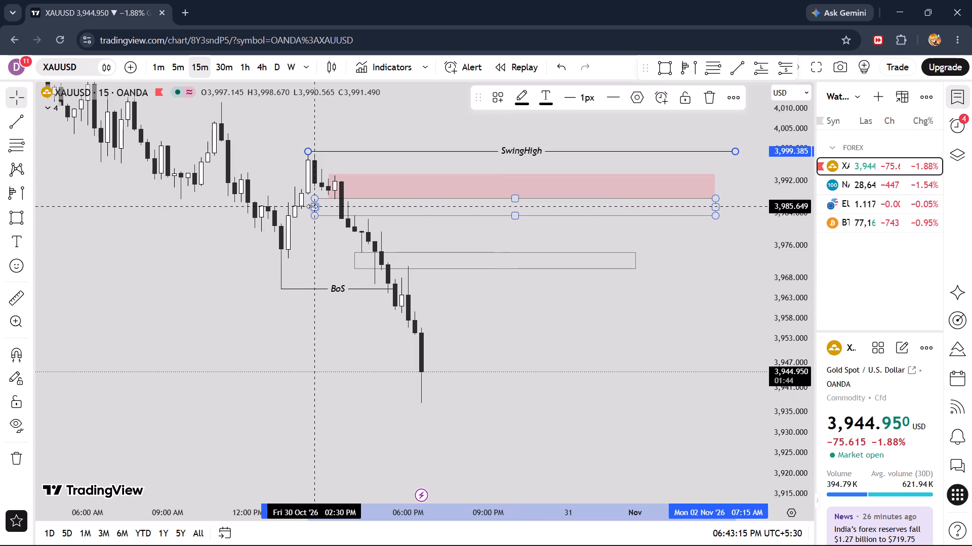
Move the left edge of the Fvg rectangle below the Bearish zone to 30 October 2:45 PM.
{"action": "left_click_drag", "start_coordinate": [312, 206], "coordinate": [321, 205]}
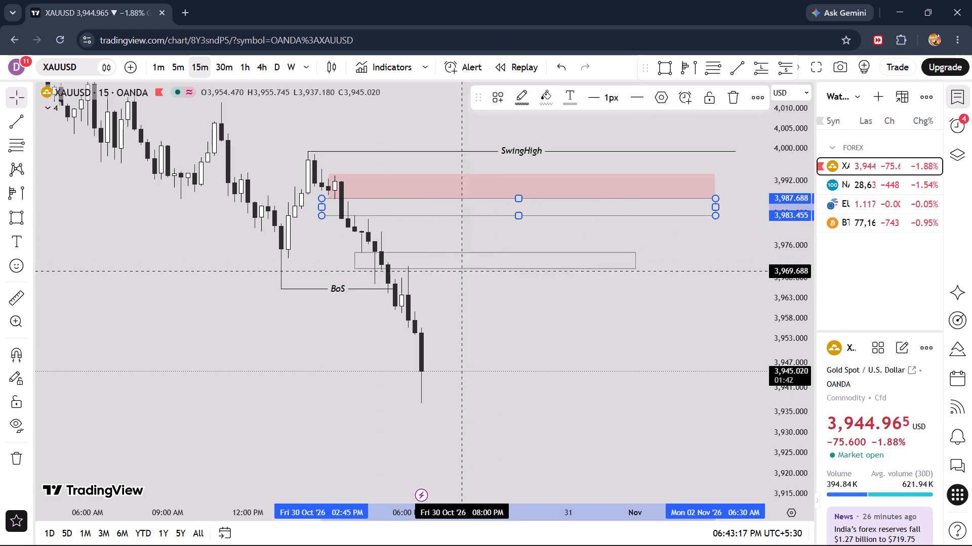
Delete the lowest outlined rectangle, located just above the BoS line.
{"action": "left_click", "coordinate": [467, 270]}
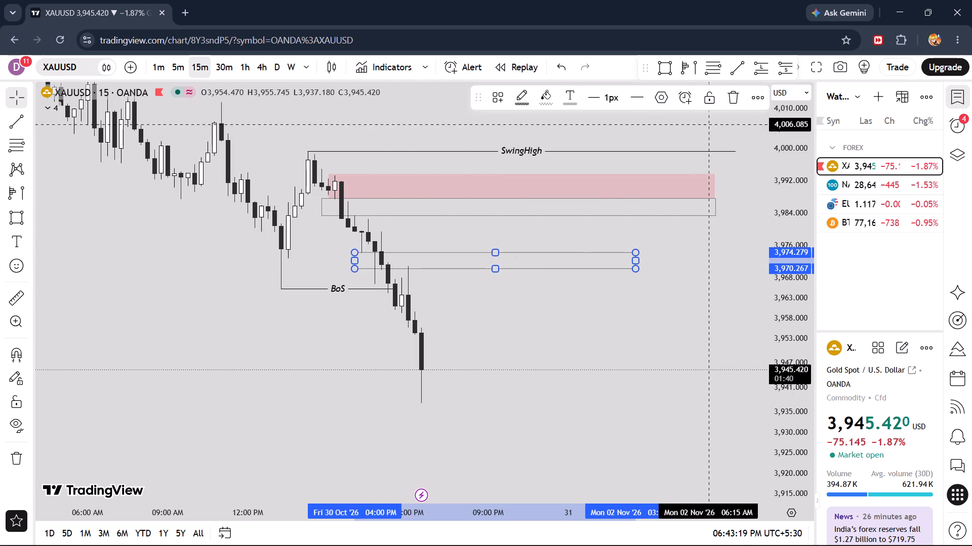
{"action": "left_click", "coordinate": [737, 103]}
Switch the XAUUSD chart to the 5-minute timeframe and frame the decline from the swing high.
{"action": "left_click", "coordinate": [218, 76]}
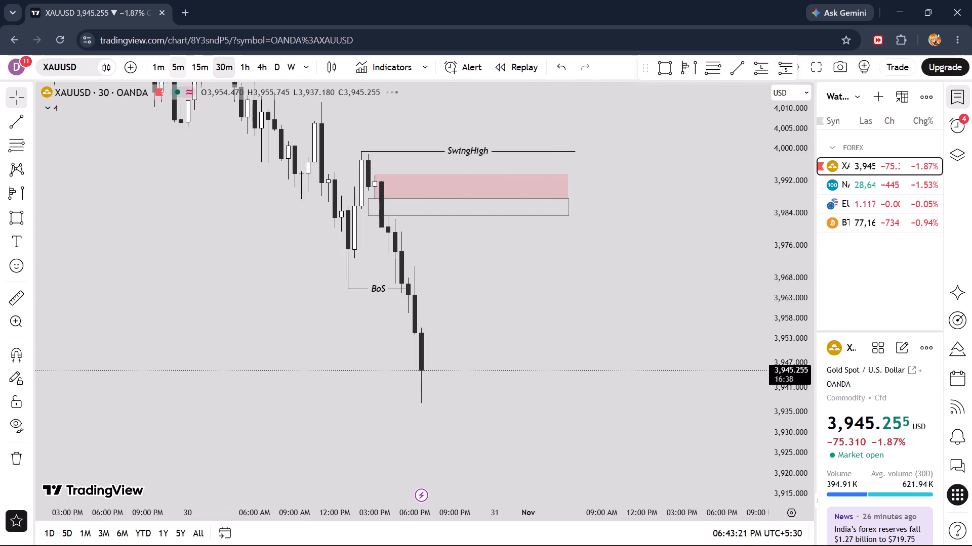
{"action": "left_click", "coordinate": [181, 67]}
{"action": "scroll", "coordinate": [317, 224], "scroll_direction": "down", "scroll_amount": 4}
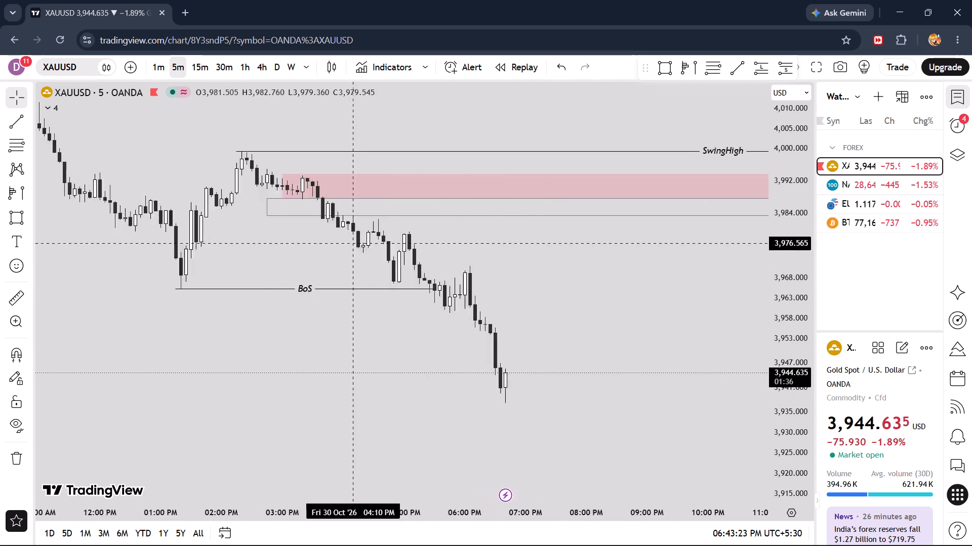
Undo back through the deletion of the outlined rectangle above the BoS line and return to the 5-minute timeframe.
{"action": "scroll", "coordinate": [364, 245], "scroll_direction": "down", "scroll_amount": 4}
{"action": "scroll", "coordinate": [436, 225], "scroll_direction": "down", "scroll_amount": 7}
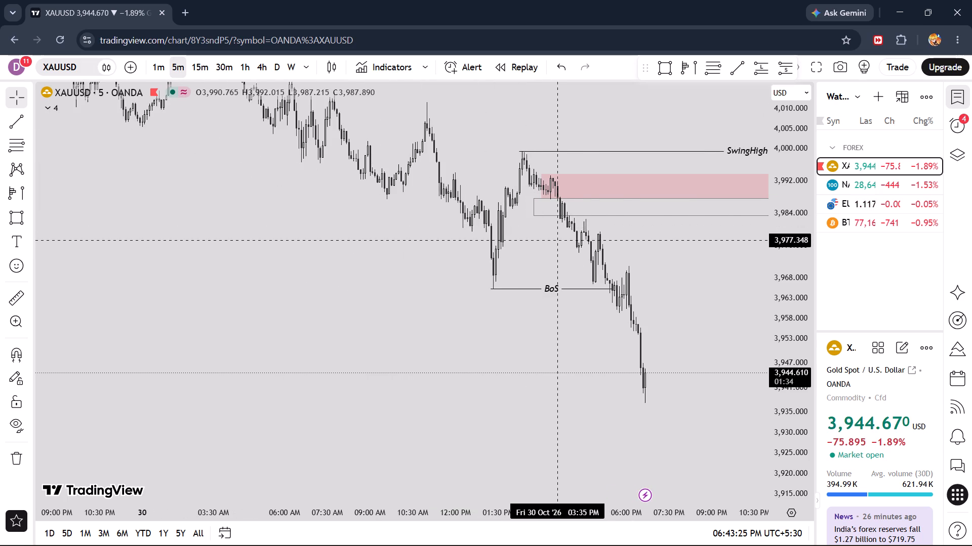
{"action": "scroll", "coordinate": [560, 240], "scroll_direction": "down", "scroll_amount": 7}
{"action": "scroll", "coordinate": [560, 240], "scroll_direction": "up", "scroll_amount": 8}
{"action": "scroll", "coordinate": [645, 242], "scroll_direction": "up", "scroll_amount": 2}
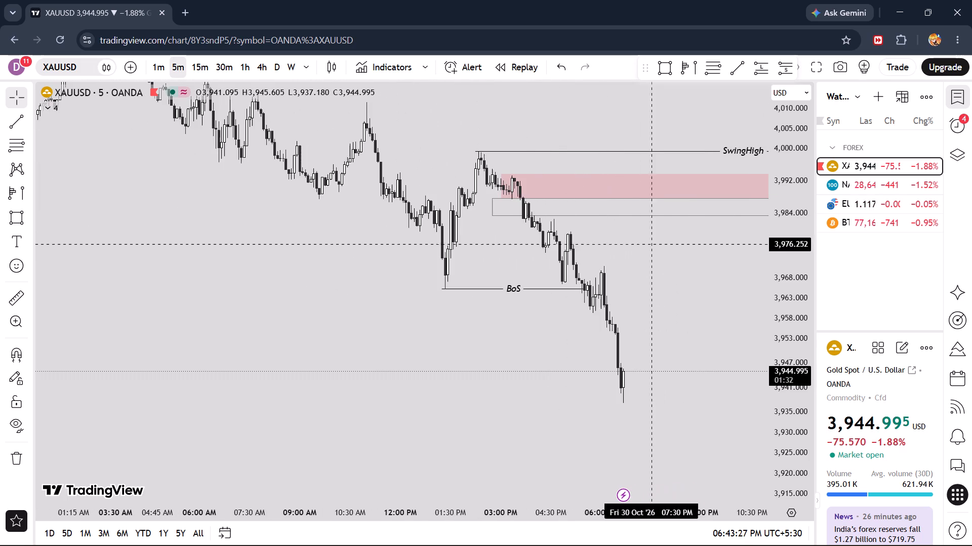
{"action": "left_click_drag", "start_coordinate": [677, 267], "coordinate": [570, 279]}
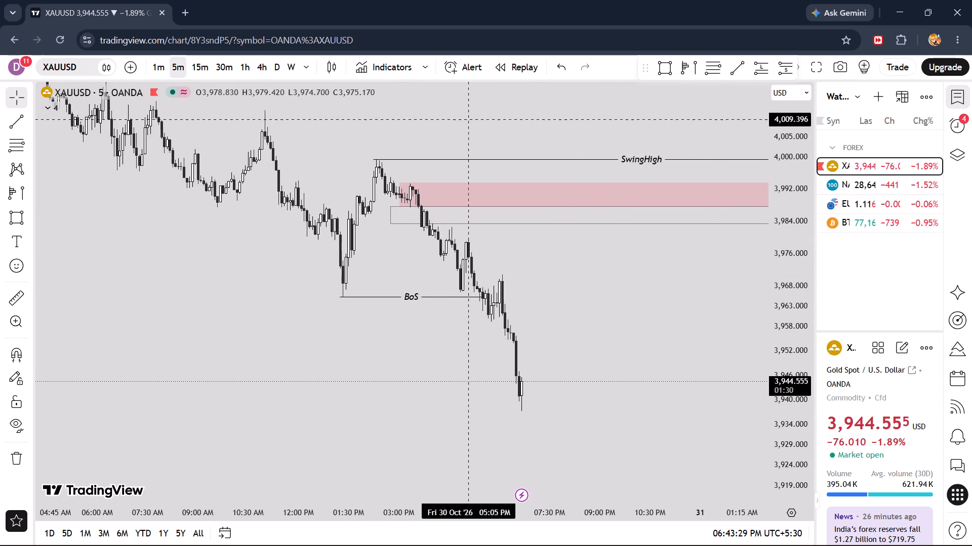
{"action": "left_click", "coordinate": [563, 65]}
{"action": "left_click", "coordinate": [563, 64]}
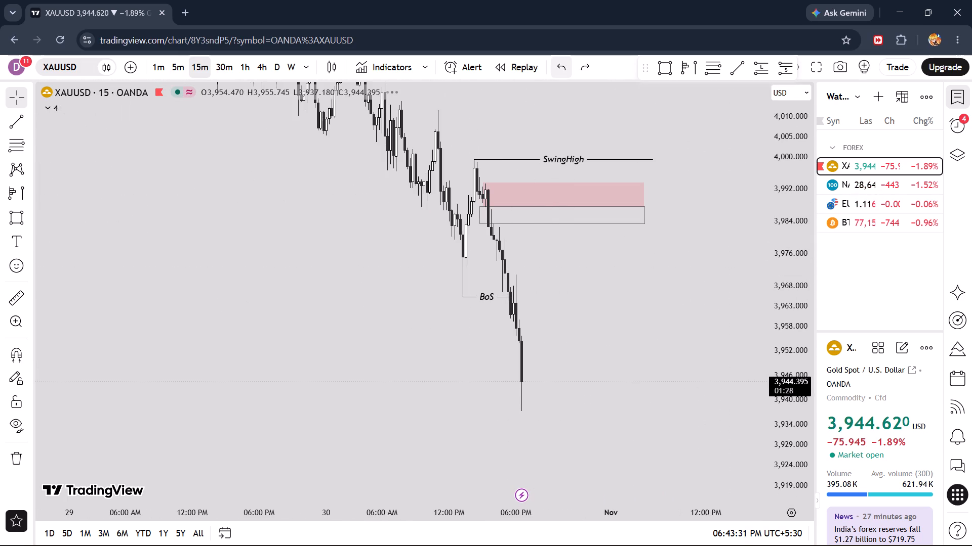
{"action": "left_click", "coordinate": [563, 64]}
{"action": "left_click", "coordinate": [182, 67]}
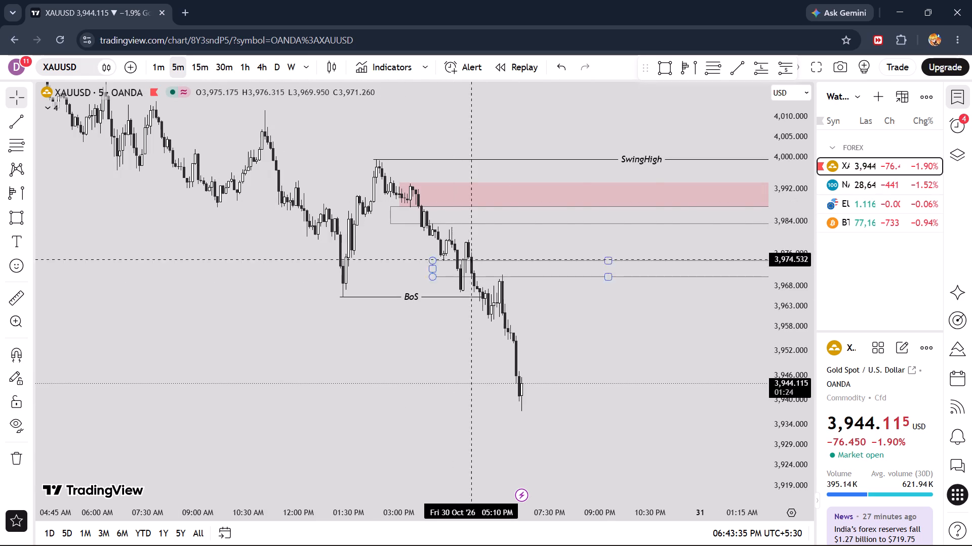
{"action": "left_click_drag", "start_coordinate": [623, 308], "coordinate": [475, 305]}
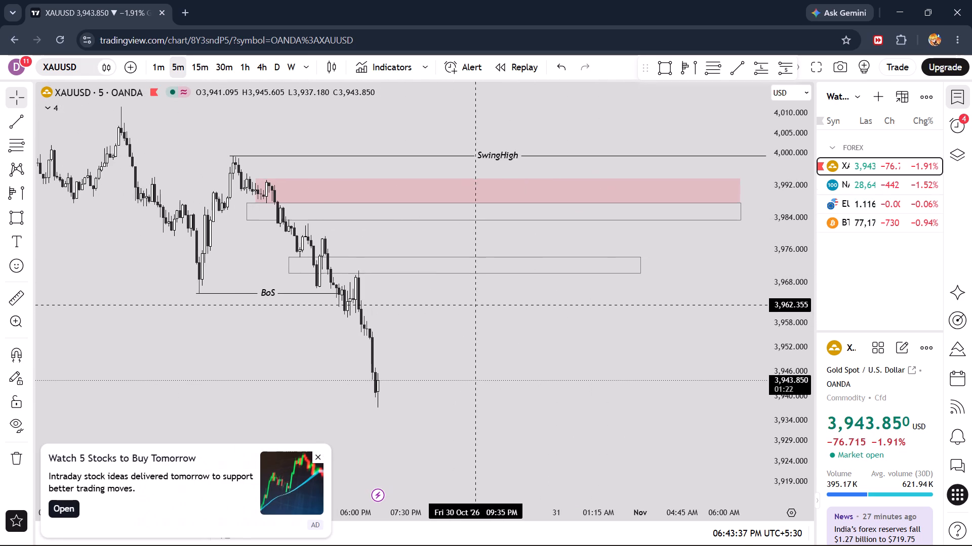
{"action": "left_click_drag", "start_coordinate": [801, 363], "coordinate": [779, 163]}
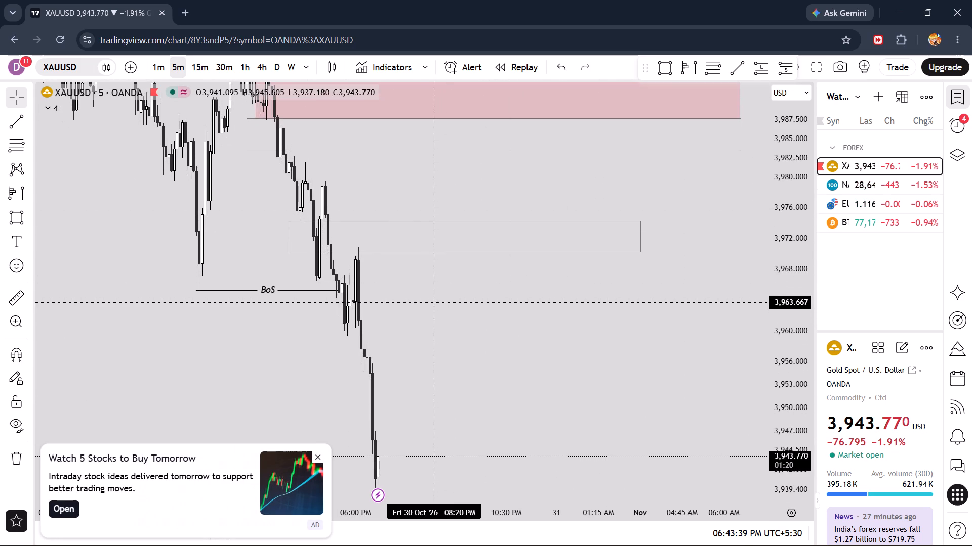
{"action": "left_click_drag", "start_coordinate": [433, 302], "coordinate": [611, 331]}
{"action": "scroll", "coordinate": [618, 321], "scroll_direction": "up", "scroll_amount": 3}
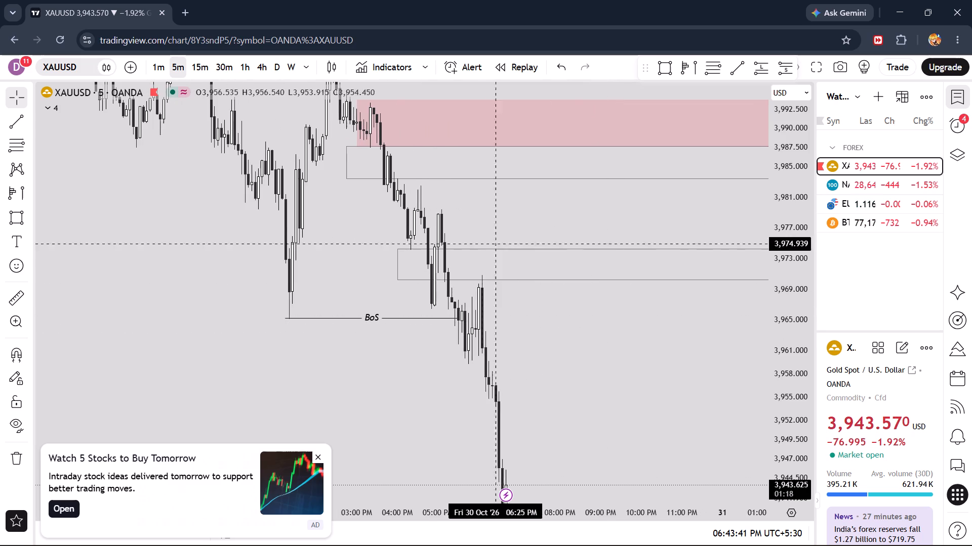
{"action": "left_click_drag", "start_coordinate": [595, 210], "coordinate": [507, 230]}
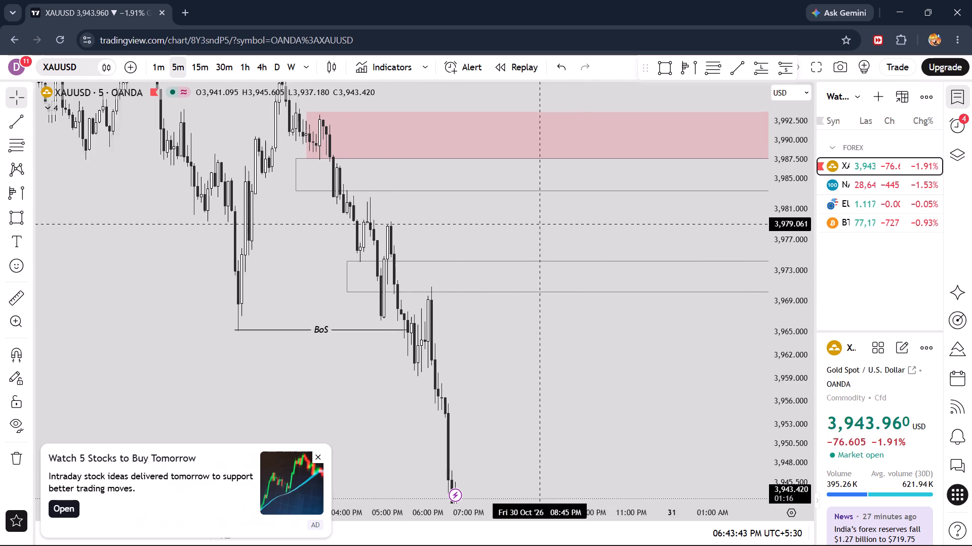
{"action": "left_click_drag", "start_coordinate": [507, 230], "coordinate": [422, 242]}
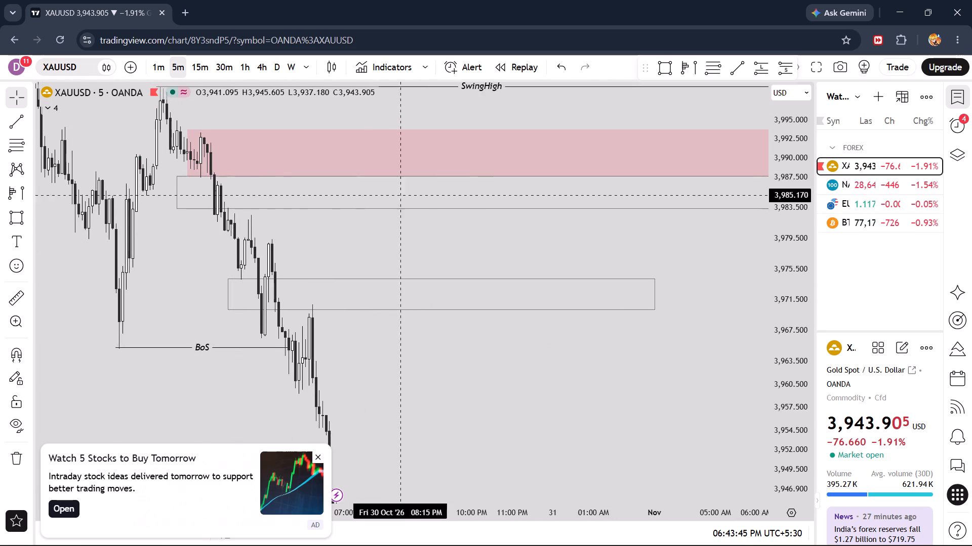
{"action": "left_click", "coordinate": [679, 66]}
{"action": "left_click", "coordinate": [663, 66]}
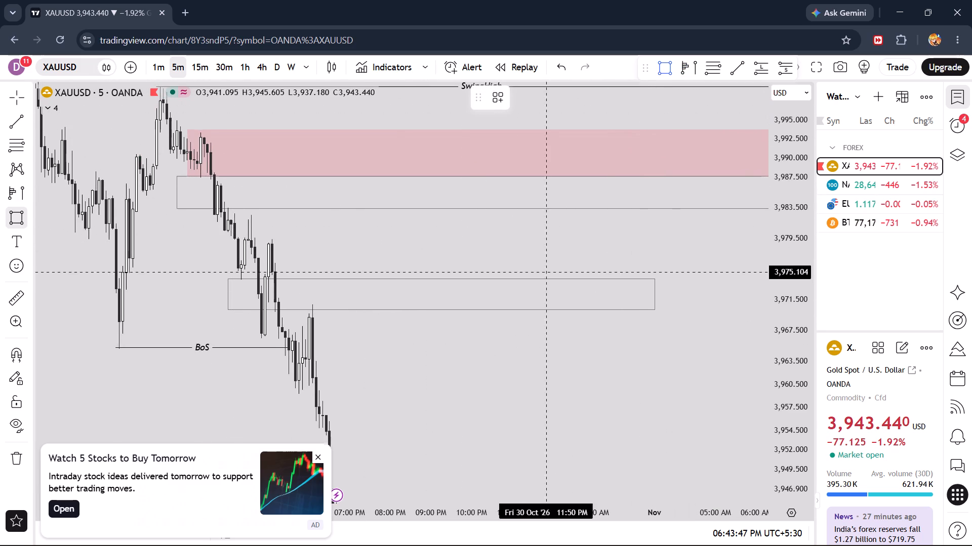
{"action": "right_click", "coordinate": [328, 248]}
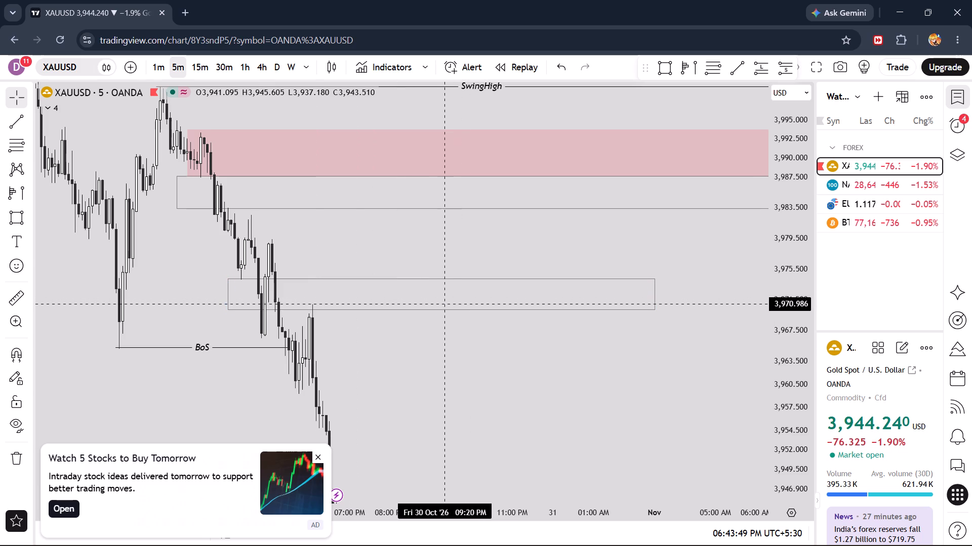
Raise the bottom edge of the restored outlined rectangle to about 3,971.9 and move its left edge to 30 October 5:05 PM.
{"action": "left_click_drag", "start_coordinate": [443, 312], "coordinate": [442, 297]}
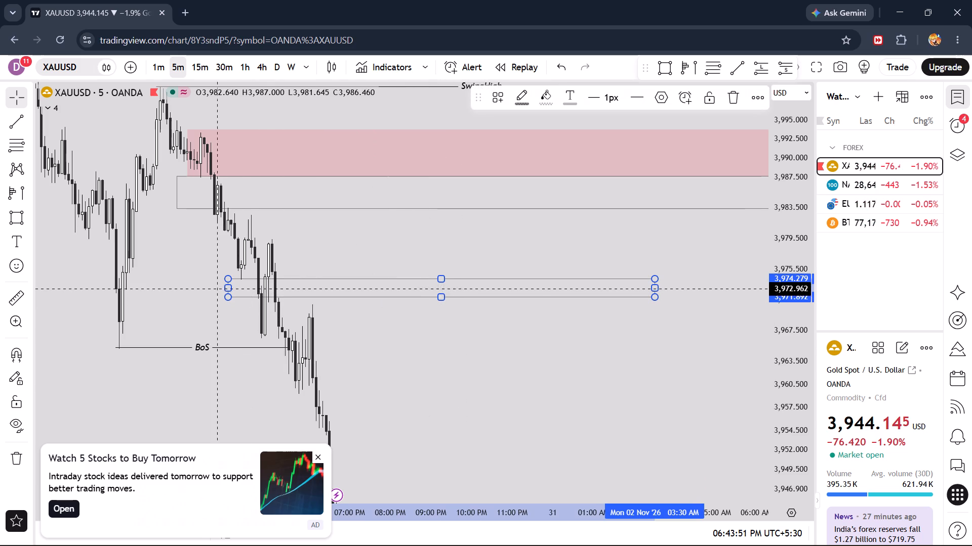
{"action": "left_click_drag", "start_coordinate": [229, 289], "coordinate": [271, 286]}
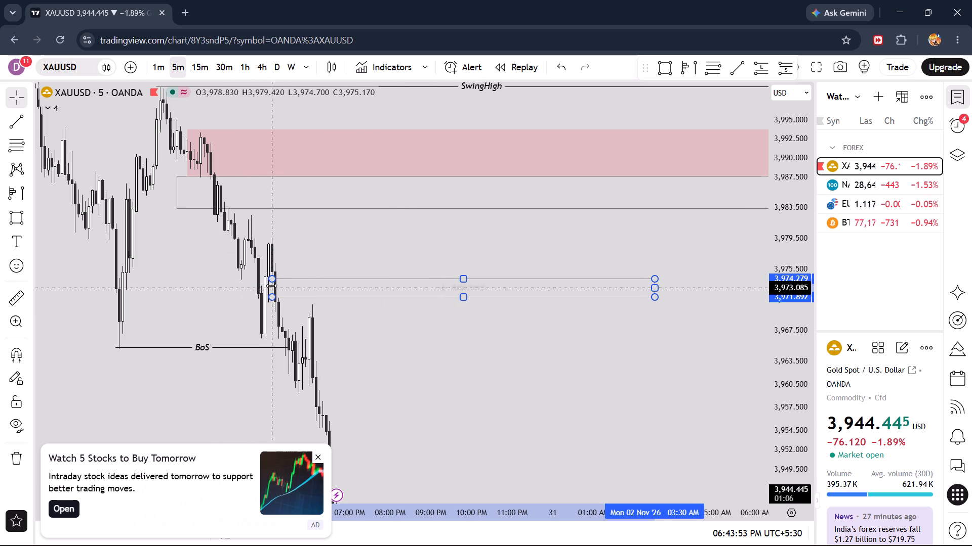
{"action": "left_click_drag", "start_coordinate": [271, 286], "coordinate": [272, 286]}
{"action": "left_click", "coordinate": [343, 246]}
Shorten the right end of the outlined rectangle above the BoS line slightly and raise its top edge a little.
{"action": "left_click_drag", "start_coordinate": [320, 247], "coordinate": [355, 221]}
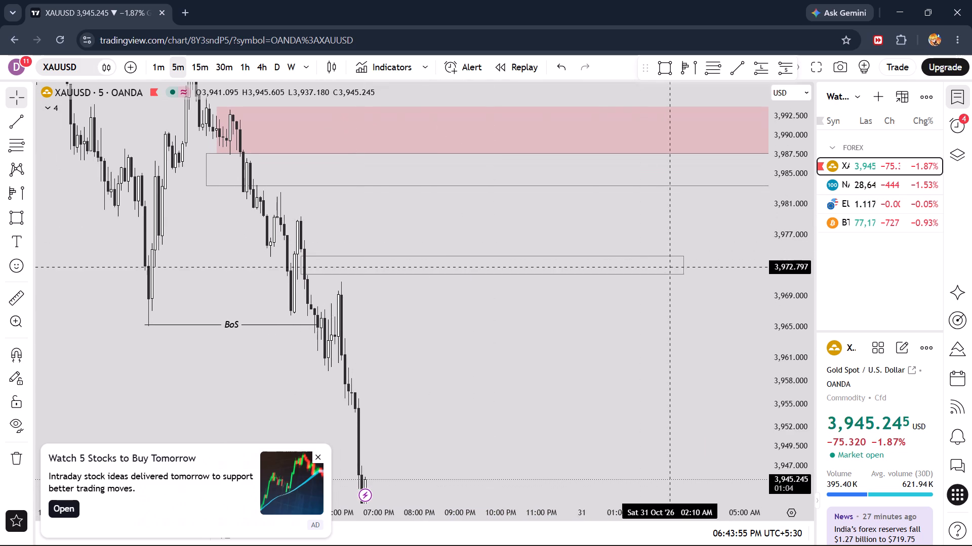
{"action": "left_click_drag", "start_coordinate": [685, 266], "coordinate": [655, 266]}
{"action": "left_click_drag", "start_coordinate": [477, 231], "coordinate": [526, 210]}
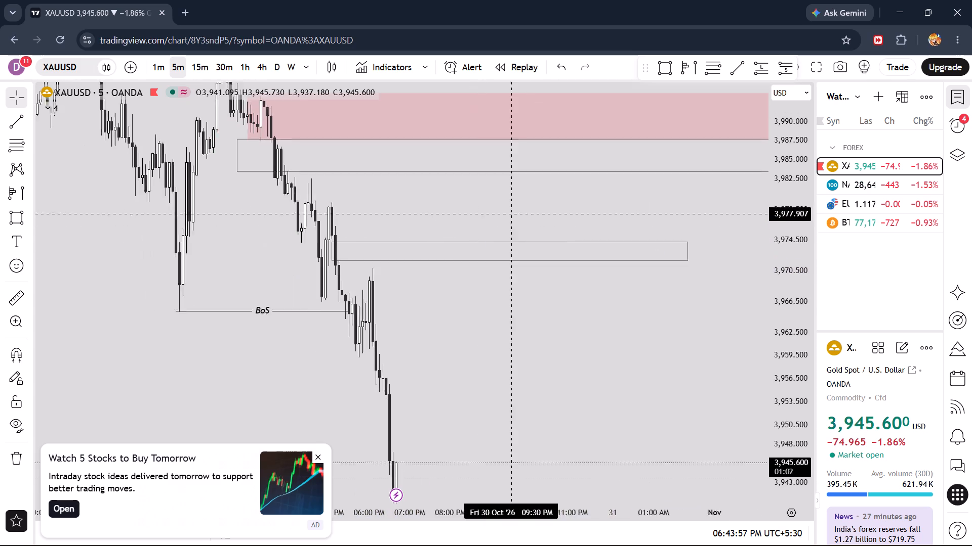
{"action": "left_click_drag", "start_coordinate": [526, 210], "coordinate": [552, 206]}
{"action": "scroll", "coordinate": [552, 206], "scroll_direction": "up", "scroll_amount": 1}
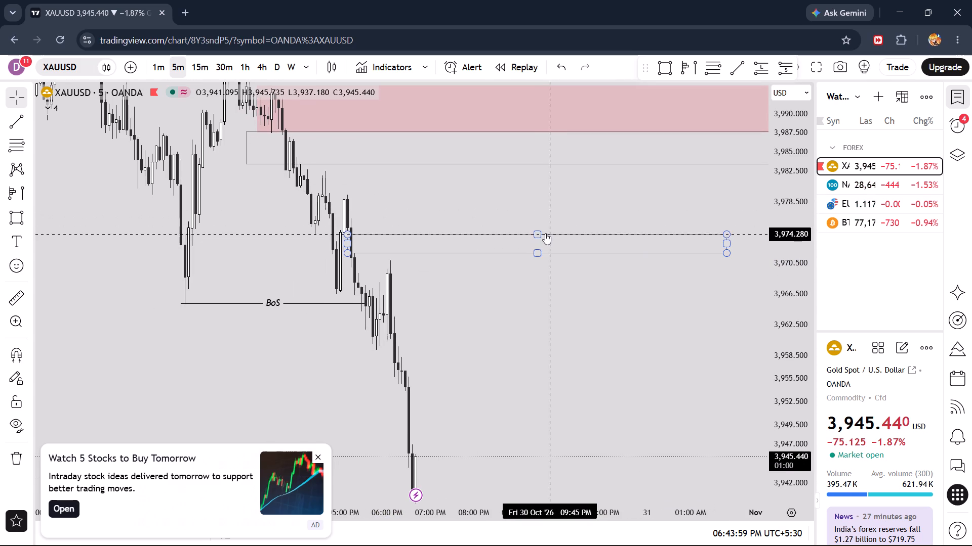
{"action": "left_click", "coordinate": [538, 233]}
{"action": "left_click", "coordinate": [529, 218]}
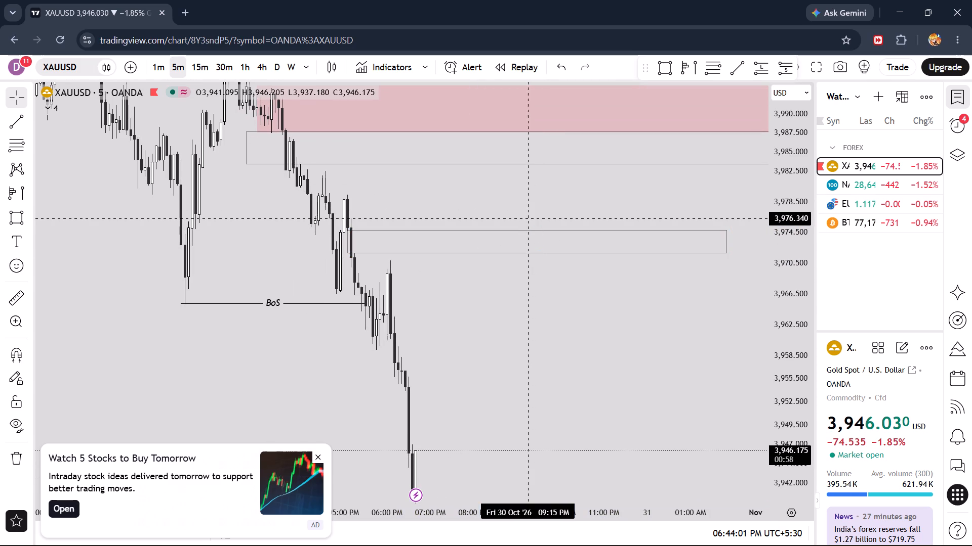
Draw a rectangle above the outlined one, about 3,979.5 to 3,974.9, from 30 October 5:05 PM to 31 October 1:40 AM.
{"action": "left_click", "coordinate": [671, 57]}
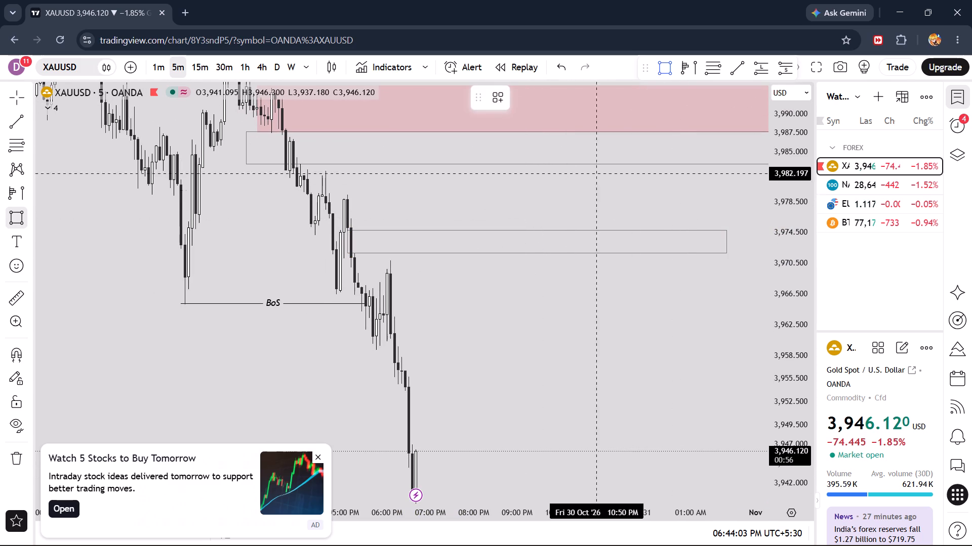
{"action": "left_click", "coordinate": [346, 194]}
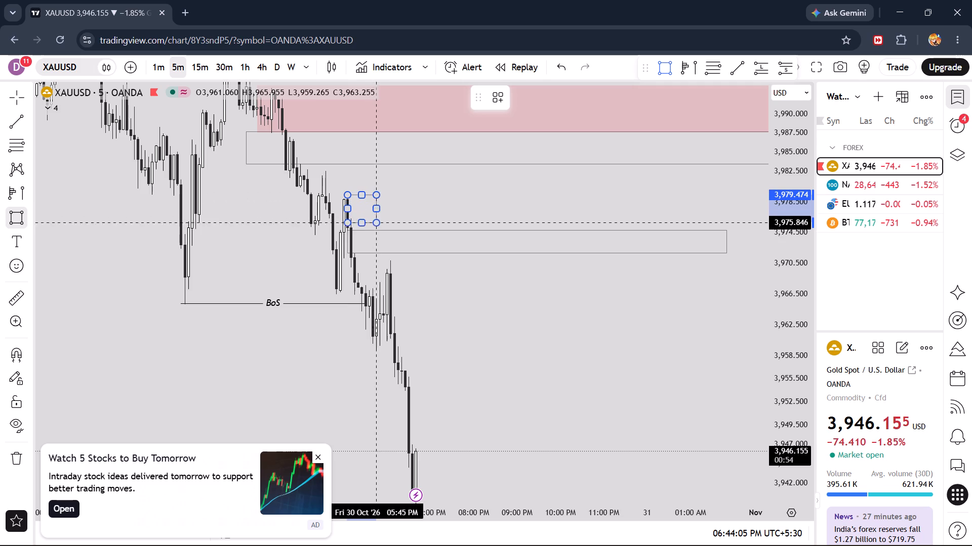
{"action": "left_click", "coordinate": [380, 230]}
{"action": "left_click_drag", "start_coordinate": [381, 210], "coordinate": [590, 211]}
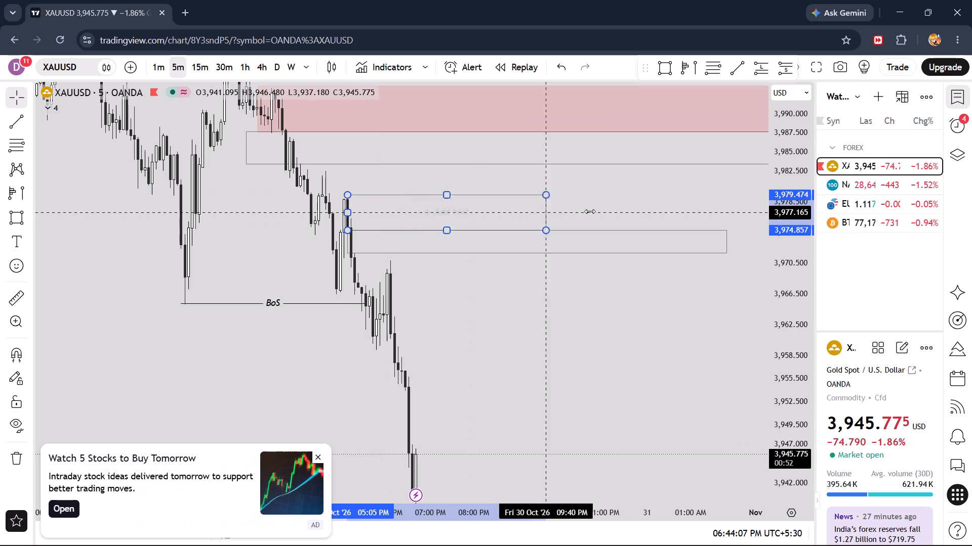
{"action": "left_click_drag", "start_coordinate": [590, 211], "coordinate": [720, 209]}
Apply the Bearish drawing template to the new rectangle, giving it the pink zone fill.
{"action": "left_click", "coordinate": [491, 94]}
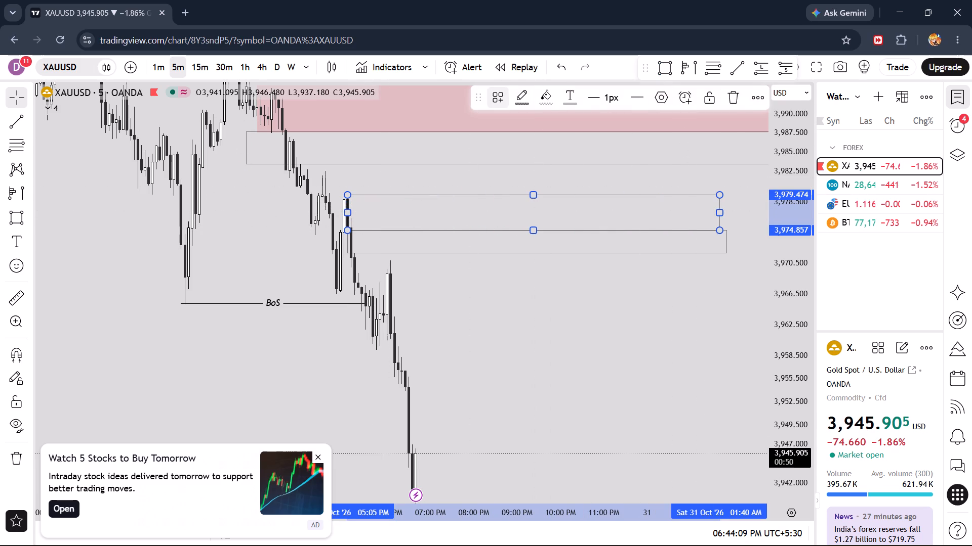
{"action": "left_click", "coordinate": [522, 169]}
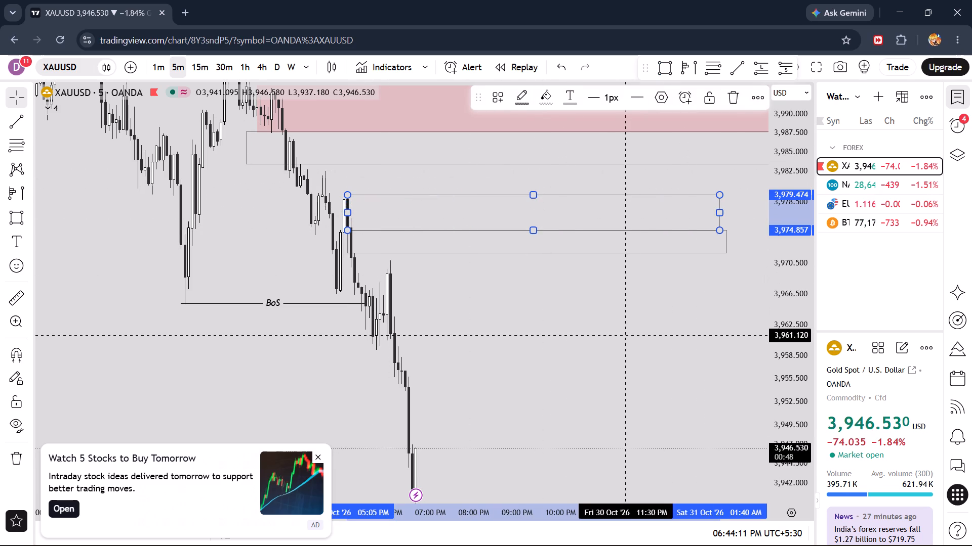
{"action": "left_click_drag", "start_coordinate": [627, 335], "coordinate": [515, 288]}
{"action": "left_click", "coordinate": [587, 150]}
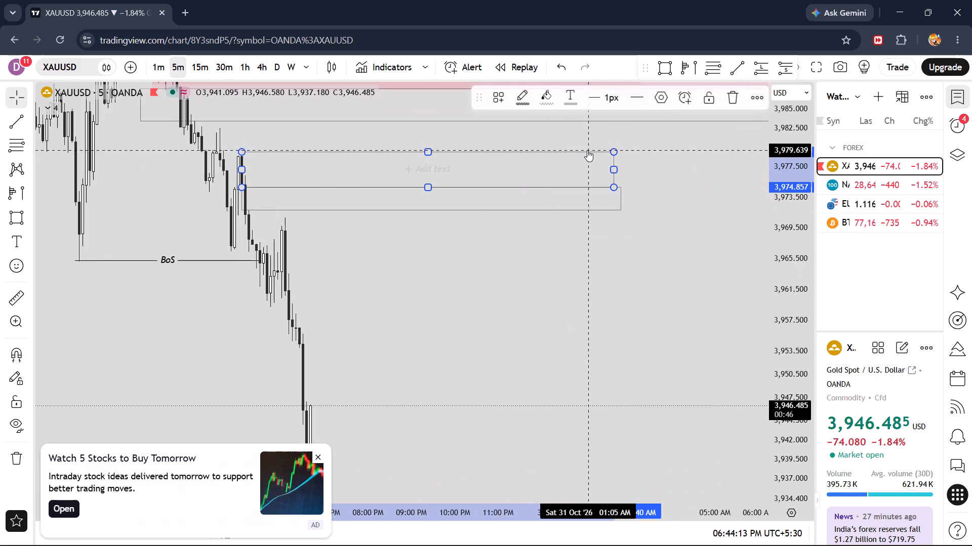
{"action": "left_click", "coordinate": [484, 92]}
{"action": "left_click", "coordinate": [502, 102]}
{"action": "left_click", "coordinate": [516, 175]}
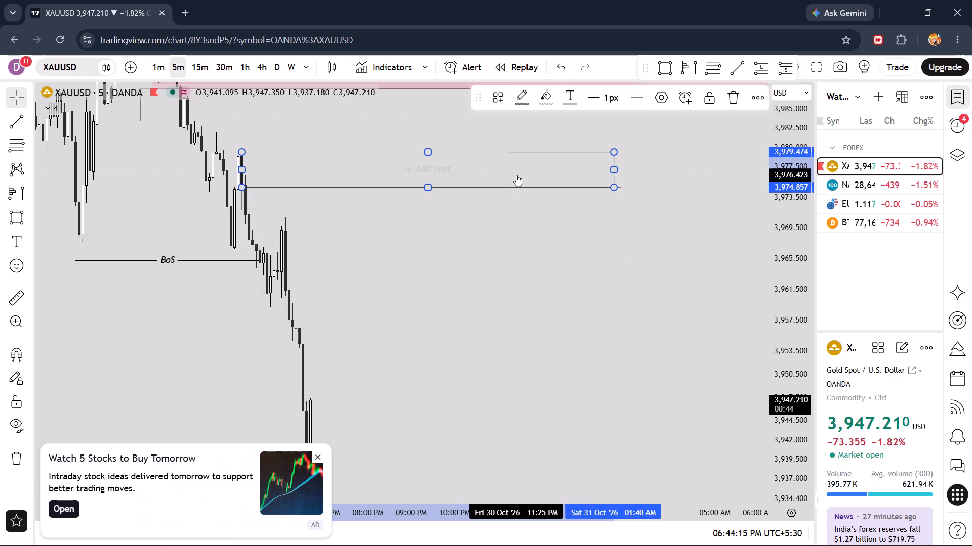
{"action": "left_click", "coordinate": [596, 280]}
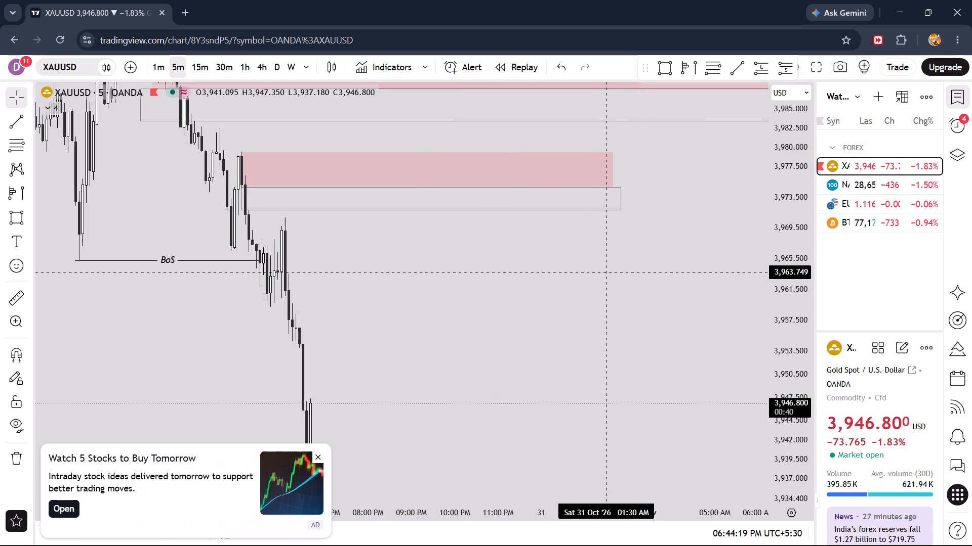
Draw a horizontal trend line at about 3,959.15 from the 30 October 5:45 PM low to 6:10 PM and apply the BOS template.
{"action": "left_click_drag", "start_coordinate": [410, 258], "coordinate": [580, 233]}
{"action": "left_click", "coordinate": [731, 66]}
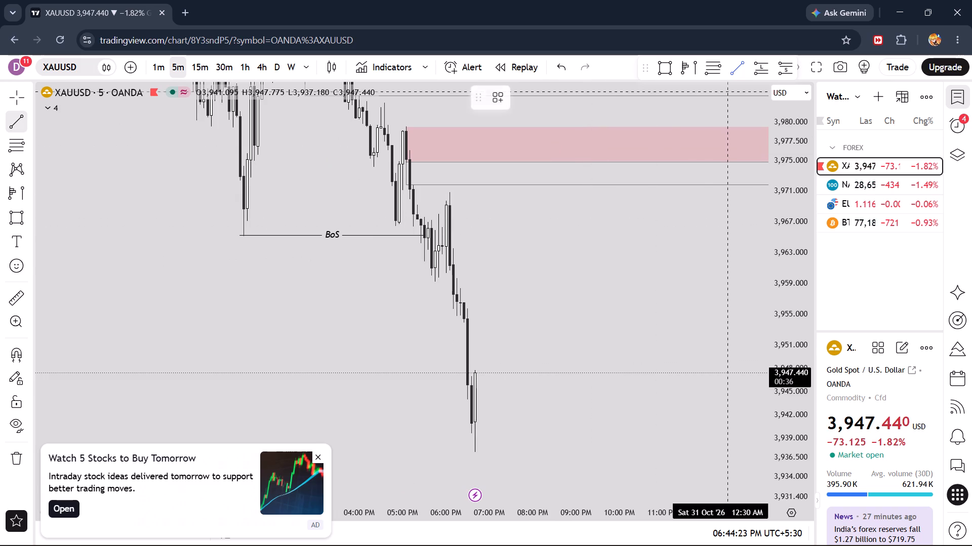
{"action": "left_click", "coordinate": [435, 282], "text": "shift"}
{"action": "left_click", "coordinate": [454, 282], "text": "shift"}
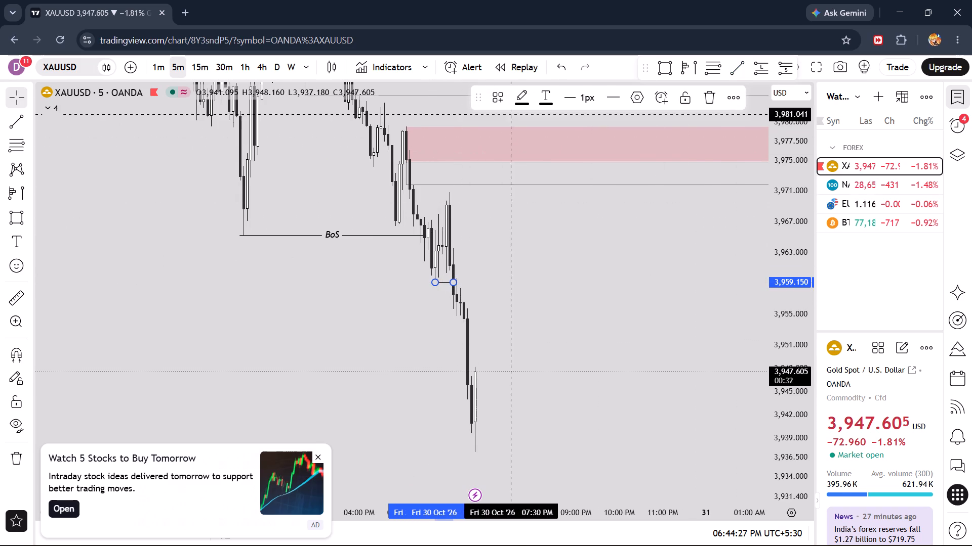
{"action": "left_click", "coordinate": [502, 101]}
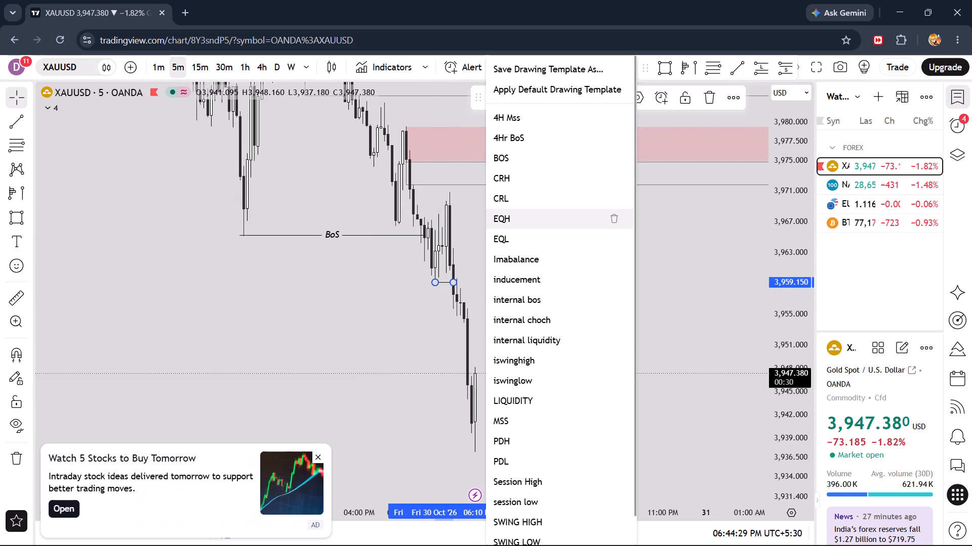
{"action": "left_click", "coordinate": [506, 160]}
Switch the XAUUSD chart to the 15-minute timeframe and frame the SwingHigh line, both Bearish zones and the BoS lines.
{"action": "left_click_drag", "start_coordinate": [537, 273], "coordinate": [624, 251]}
{"action": "scroll", "coordinate": [624, 251], "scroll_direction": "up", "scroll_amount": 8}
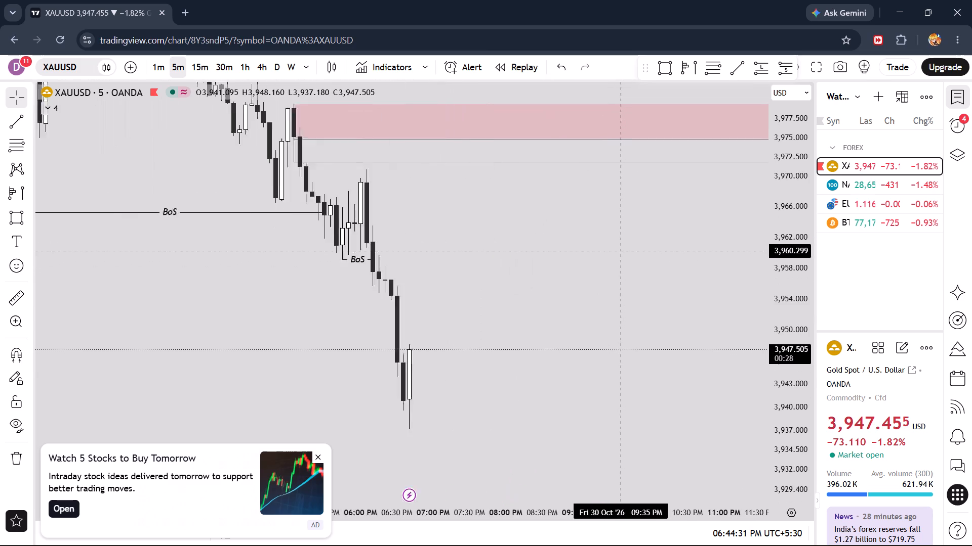
{"action": "scroll", "coordinate": [624, 251], "scroll_direction": "up", "scroll_amount": 1}
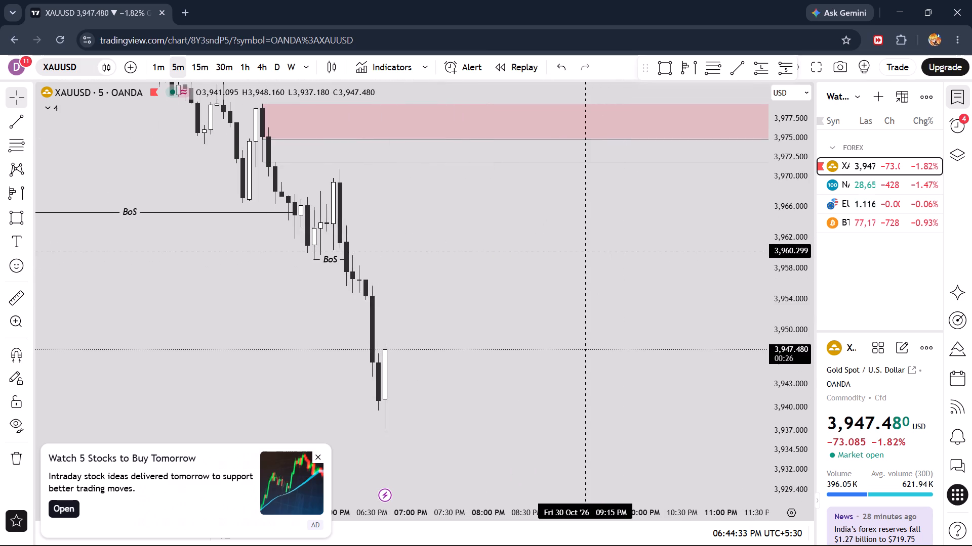
{"action": "left_click", "coordinate": [209, 63]}
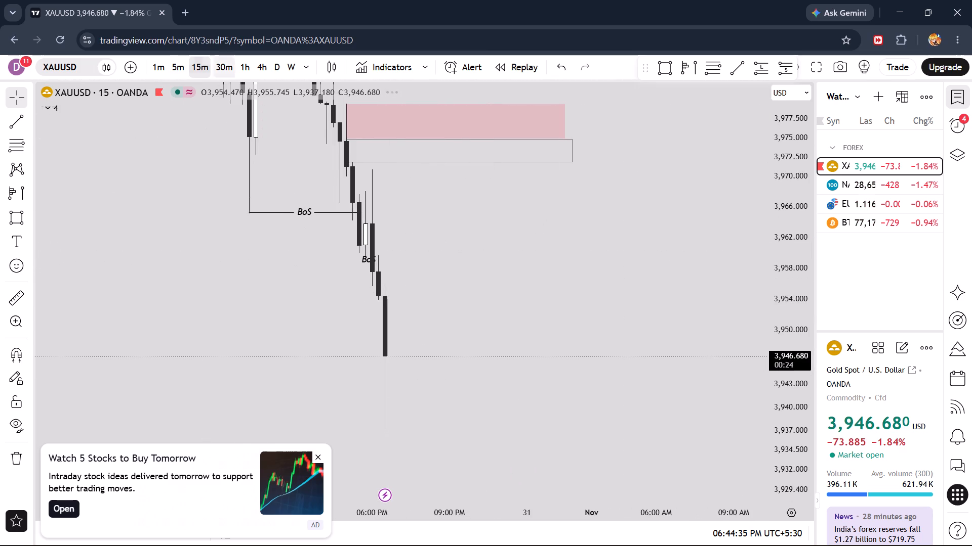
{"action": "left_click_drag", "start_coordinate": [477, 224], "coordinate": [616, 353]}
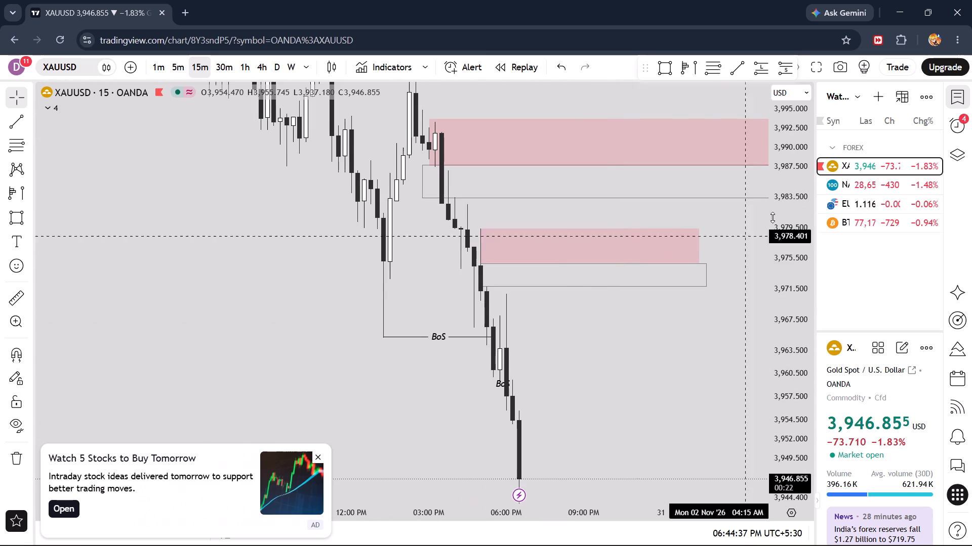
{"action": "left_click_drag", "start_coordinate": [787, 135], "coordinate": [782, 356]}
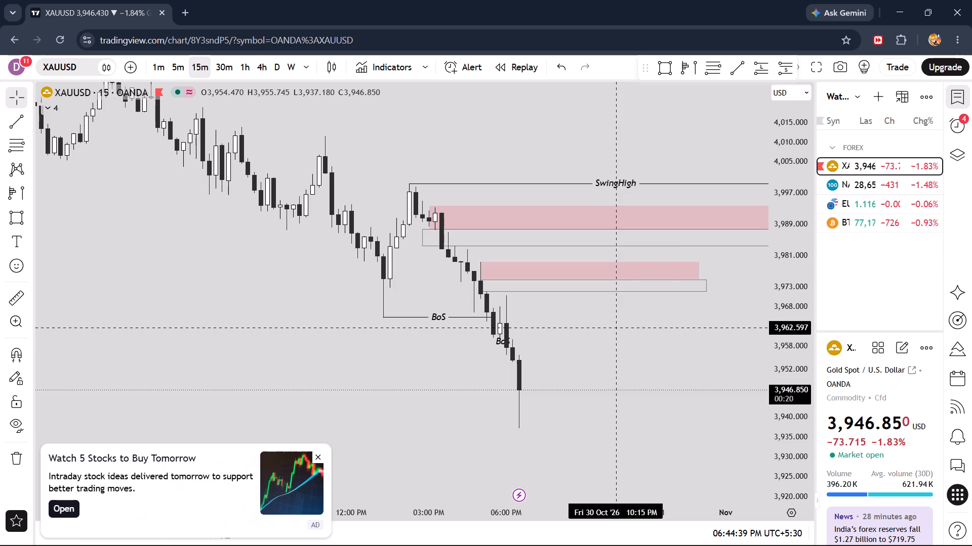
{"action": "scroll", "coordinate": [615, 324], "scroll_direction": "down", "scroll_amount": 4}
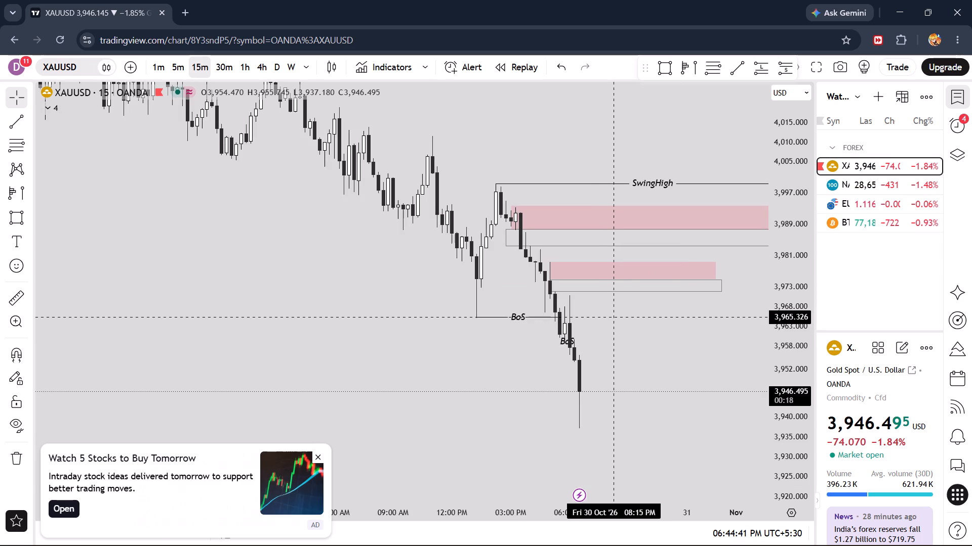
Switch the XAUUSD chart back to the 5-minute timeframe.
{"action": "left_click_drag", "start_coordinate": [629, 321], "coordinate": [651, 362]}
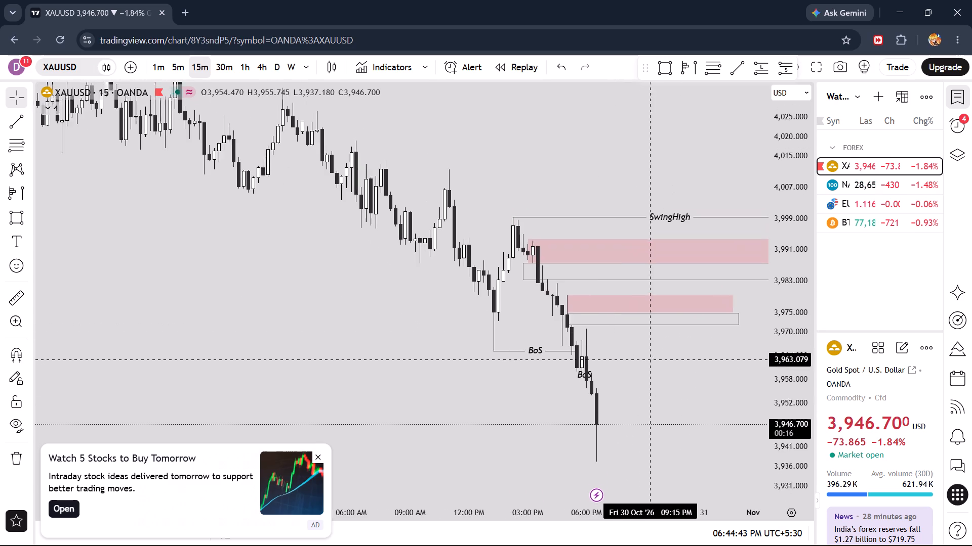
{"action": "left_click_drag", "start_coordinate": [651, 362], "coordinate": [410, 291]}
{"action": "left_click", "coordinate": [175, 67]}
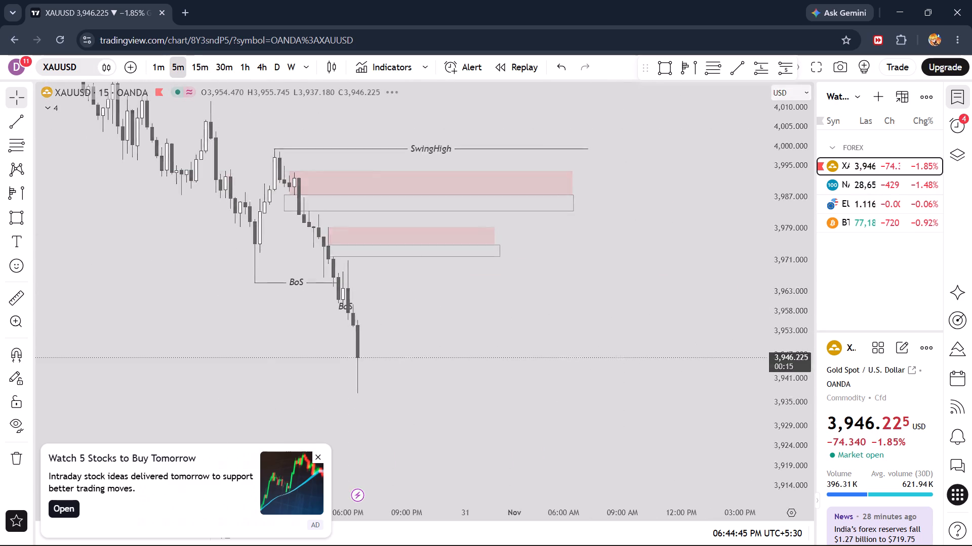
Examine the Trading Sessions, Liquidation HeatMap, Strong Reversal Signals and Order Block Detector indicators one at a time, hiding each again after viewing.
{"action": "left_click", "coordinate": [56, 110]}
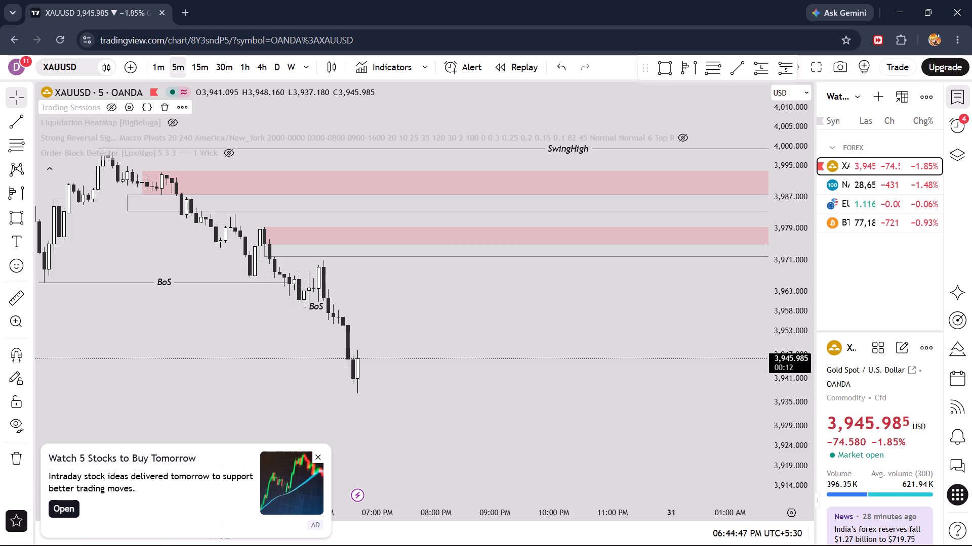
{"action": "left_click", "coordinate": [104, 104]}
{"action": "scroll", "coordinate": [312, 247], "scroll_direction": "down", "scroll_amount": 8}
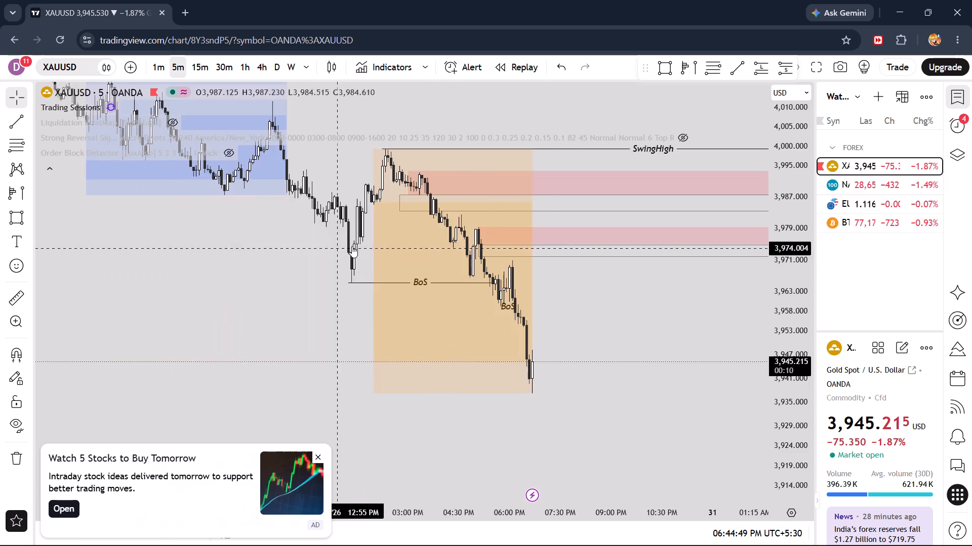
{"action": "scroll", "coordinate": [441, 223], "scroll_direction": "down", "scroll_amount": 6}
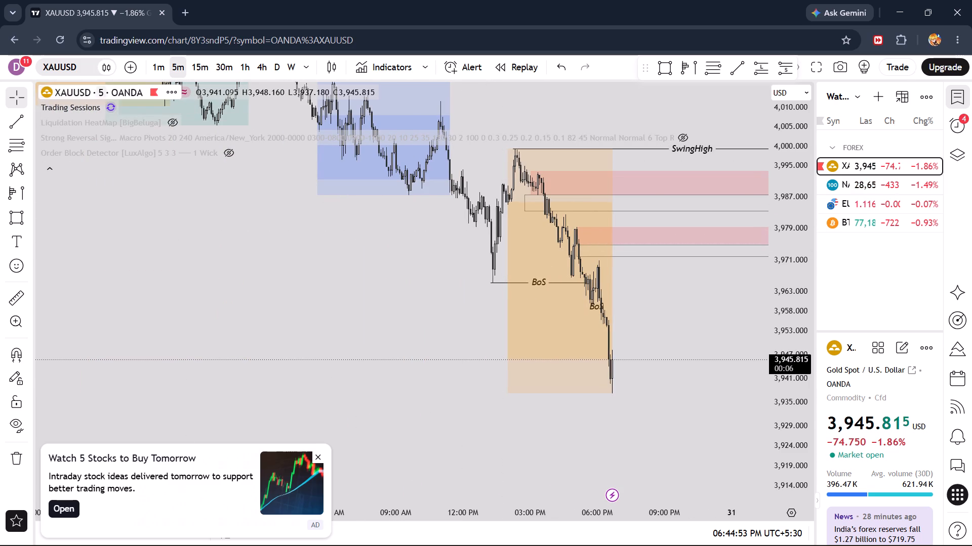
{"action": "left_click", "coordinate": [110, 105]}
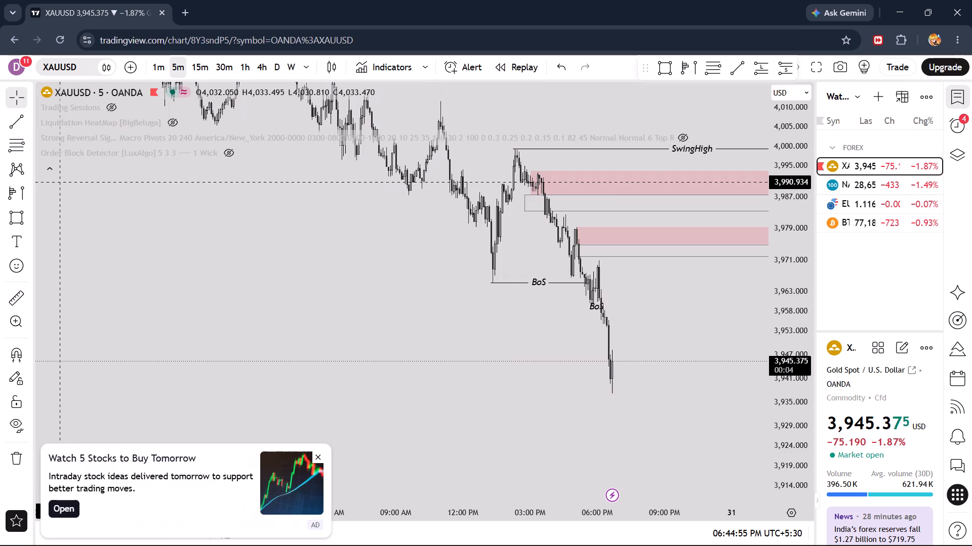
{"action": "left_click", "coordinate": [173, 122]}
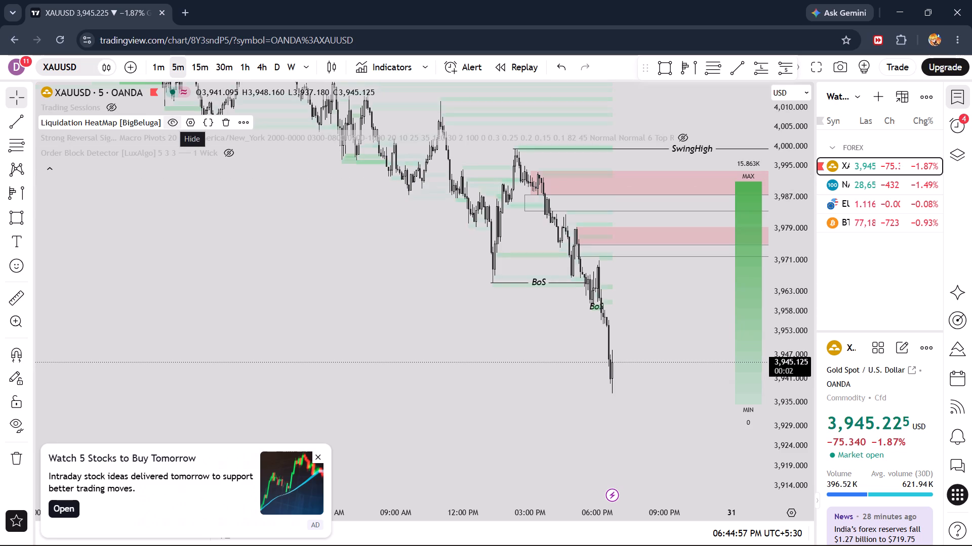
{"action": "left_click", "coordinate": [173, 122]}
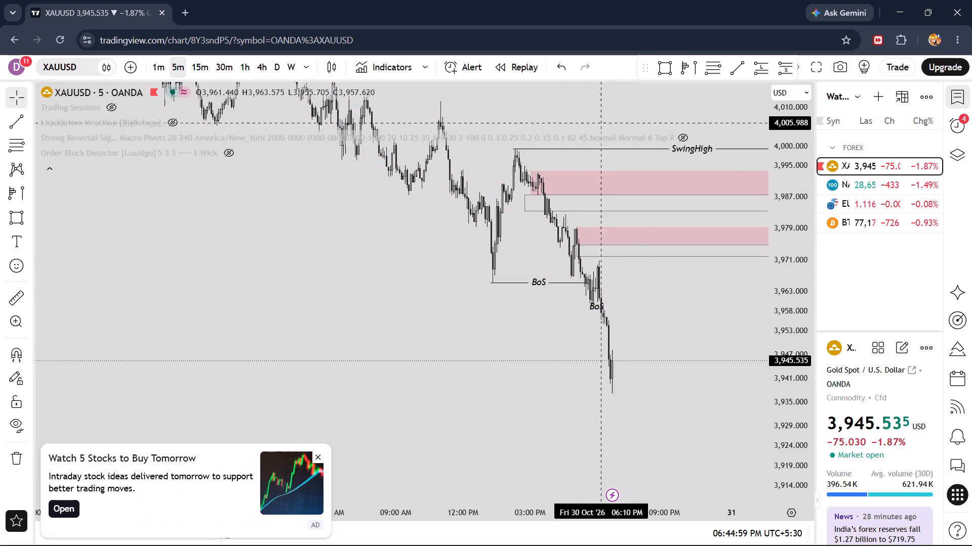
{"action": "left_click", "coordinate": [683, 135]}
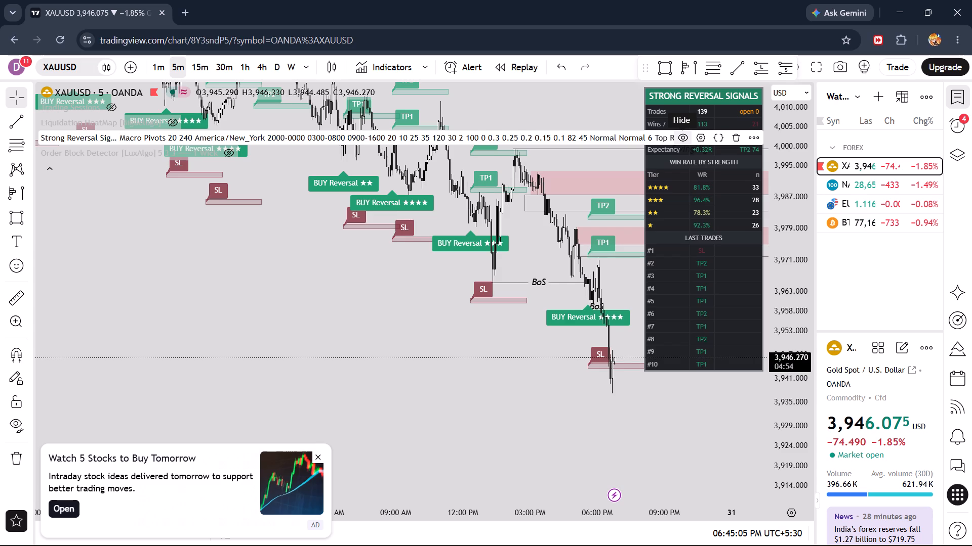
{"action": "left_click", "coordinate": [683, 135]}
{"action": "left_click", "coordinate": [228, 151]}
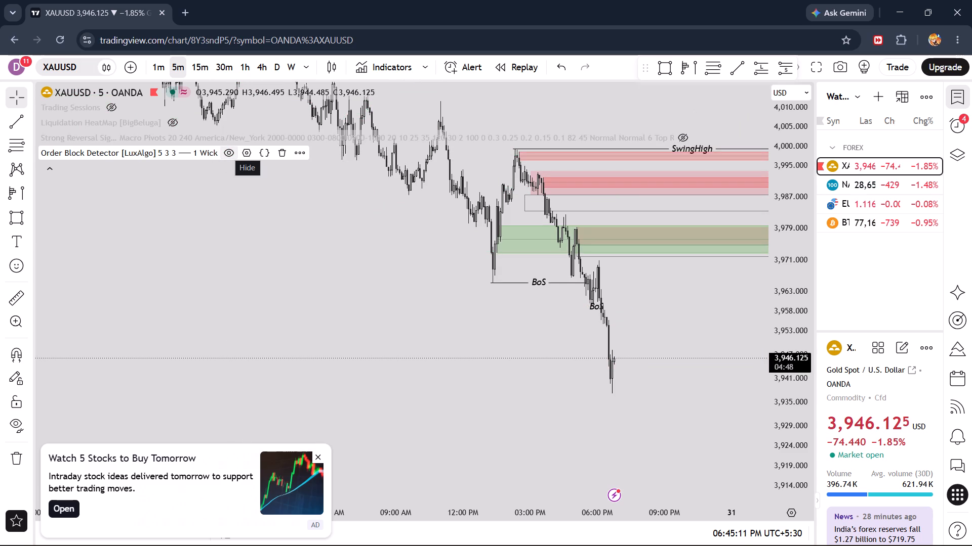
{"action": "left_click", "coordinate": [228, 151]}
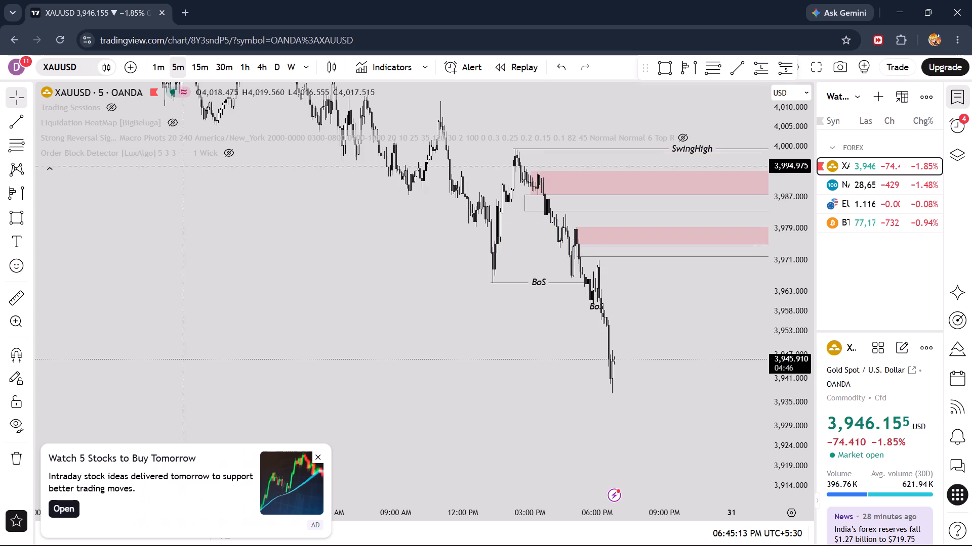
{"action": "left_click", "coordinate": [54, 170]}
Dismiss the advertisement covering the chart, keeping the latest candles and the marked zones in view.
{"action": "left_click_drag", "start_coordinate": [386, 227], "coordinate": [220, 234]}
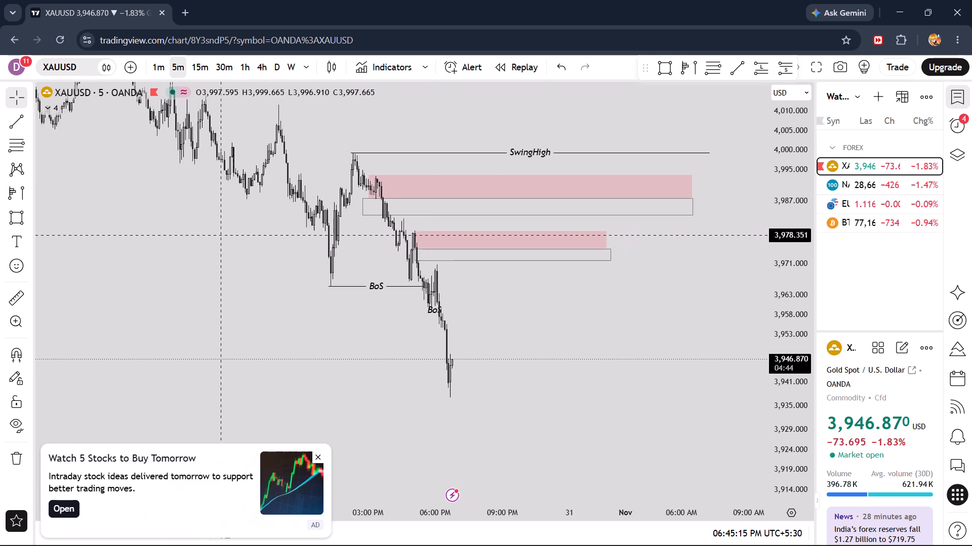
{"action": "scroll", "coordinate": [318, 241], "scroll_direction": "up", "scroll_amount": 5}
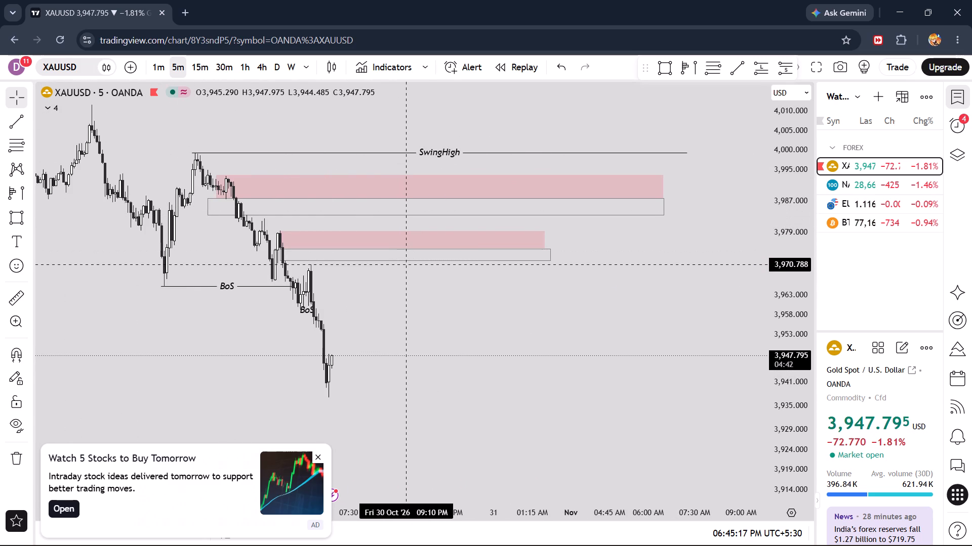
{"action": "scroll", "coordinate": [405, 264], "scroll_direction": "up", "scroll_amount": 4}
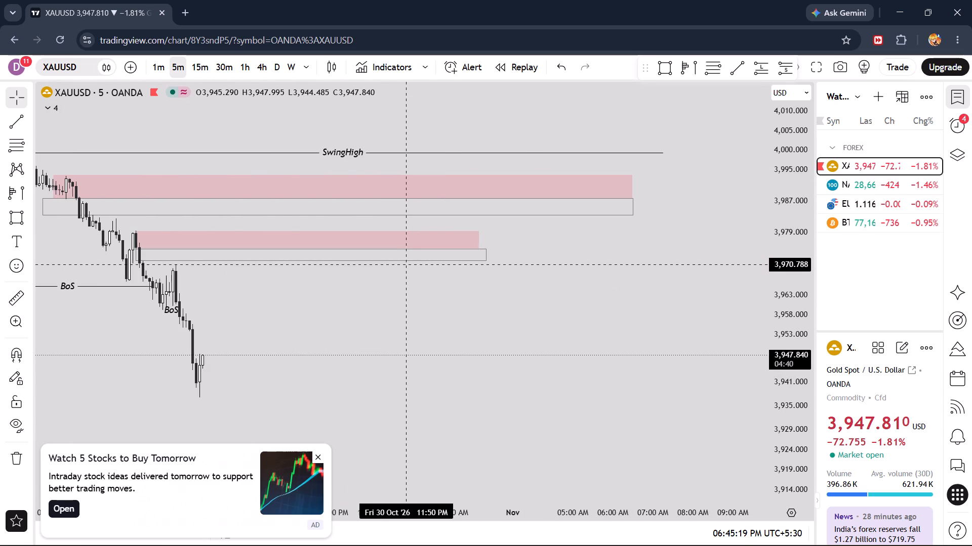
{"action": "scroll", "coordinate": [405, 264], "scroll_direction": "up", "scroll_amount": 1}
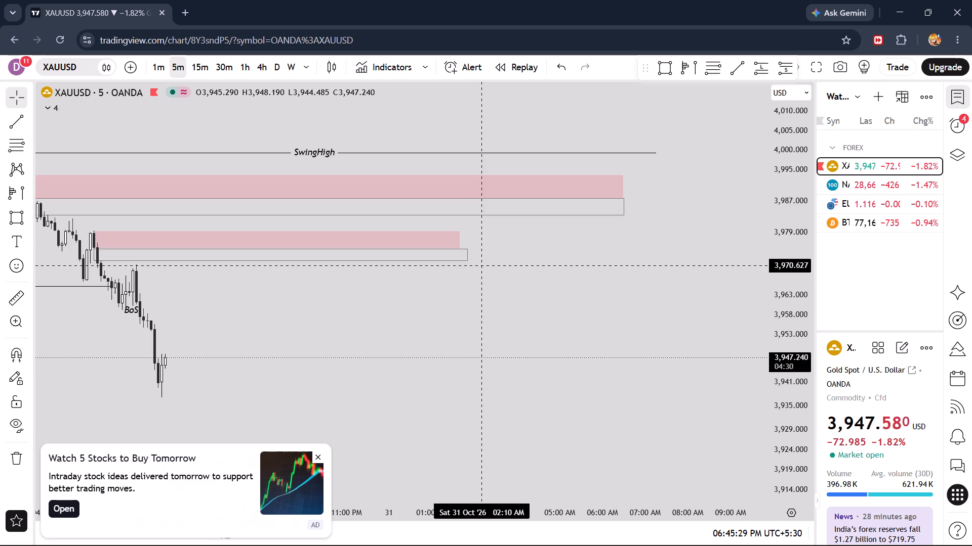
{"action": "left_click_drag", "start_coordinate": [395, 300], "coordinate": [411, 301]}
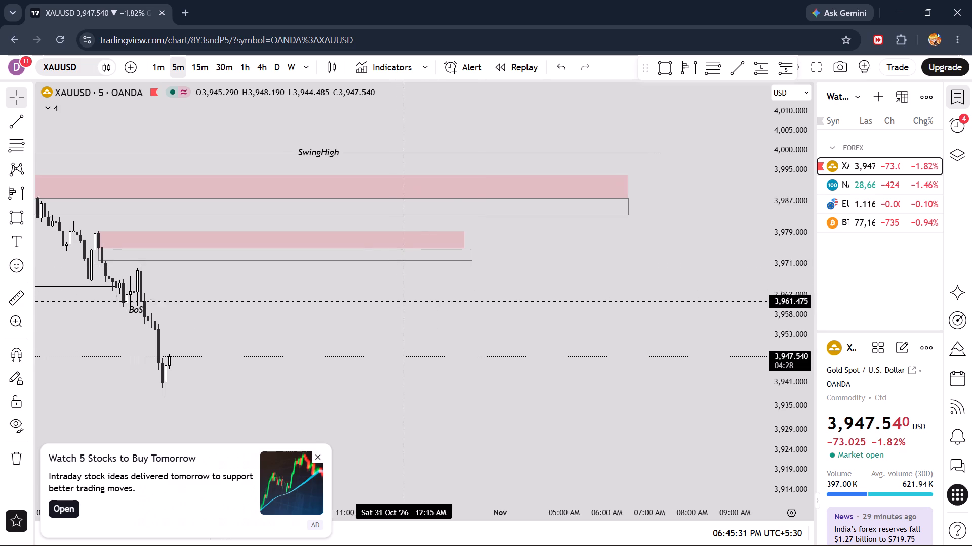
{"action": "left_click_drag", "start_coordinate": [411, 301], "coordinate": [490, 286]}
{"action": "left_click", "coordinate": [320, 459]}
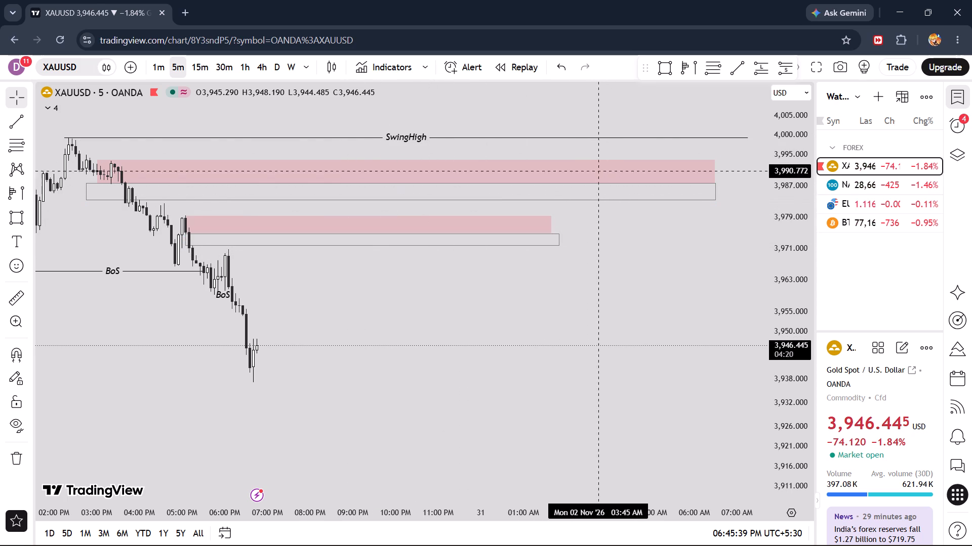
Shorten the upper outlined rectangle, the upper Bearish zone and the SwingHigh line so they end around 5 AM on 2 November.
{"action": "scroll", "coordinate": [588, 231], "scroll_direction": "down", "scroll_amount": 5}
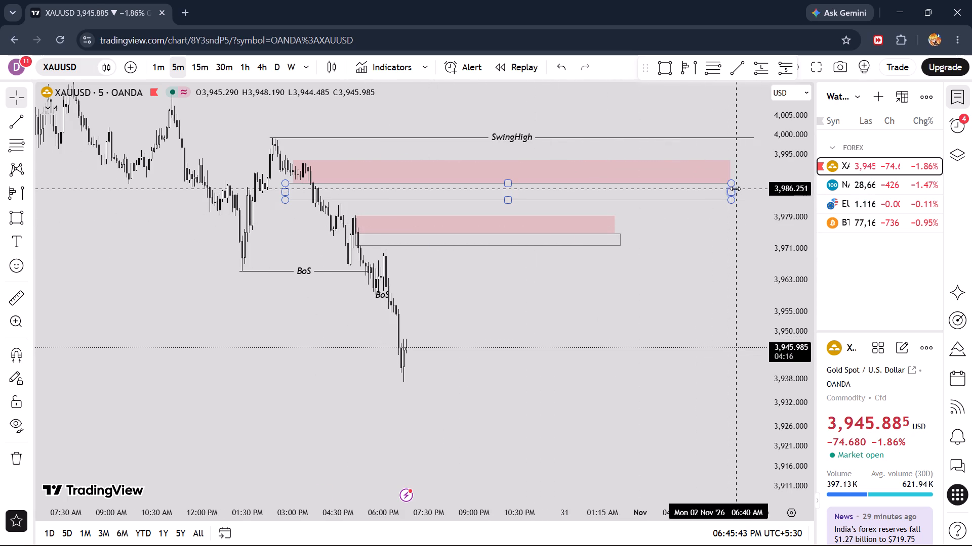
{"action": "left_click_drag", "start_coordinate": [731, 190], "coordinate": [679, 192]}
{"action": "left_click_drag", "start_coordinate": [731, 171], "coordinate": [695, 174]}
{"action": "left_click_drag", "start_coordinate": [737, 170], "coordinate": [682, 185]}
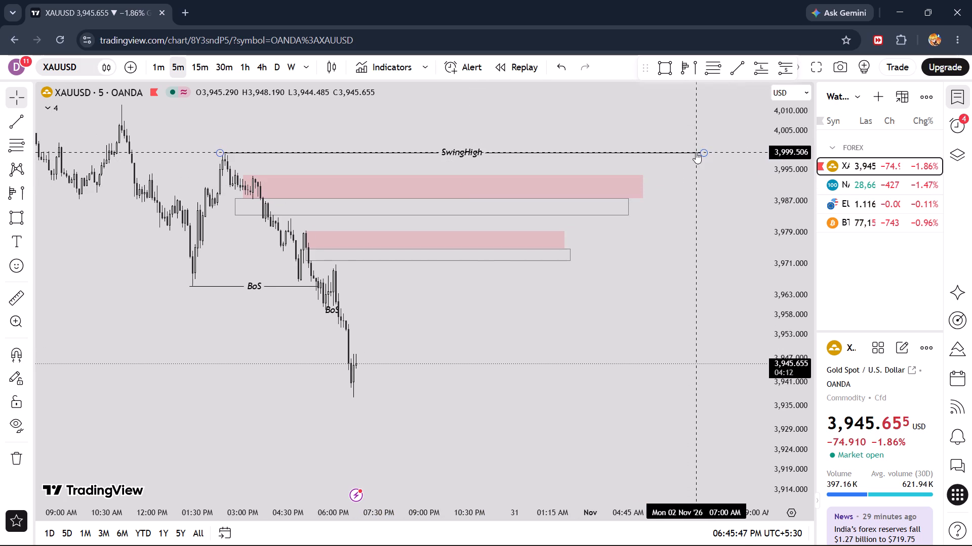
{"action": "left_click_drag", "start_coordinate": [706, 154], "coordinate": [640, 156]}
{"action": "left_click", "coordinate": [695, 174]}
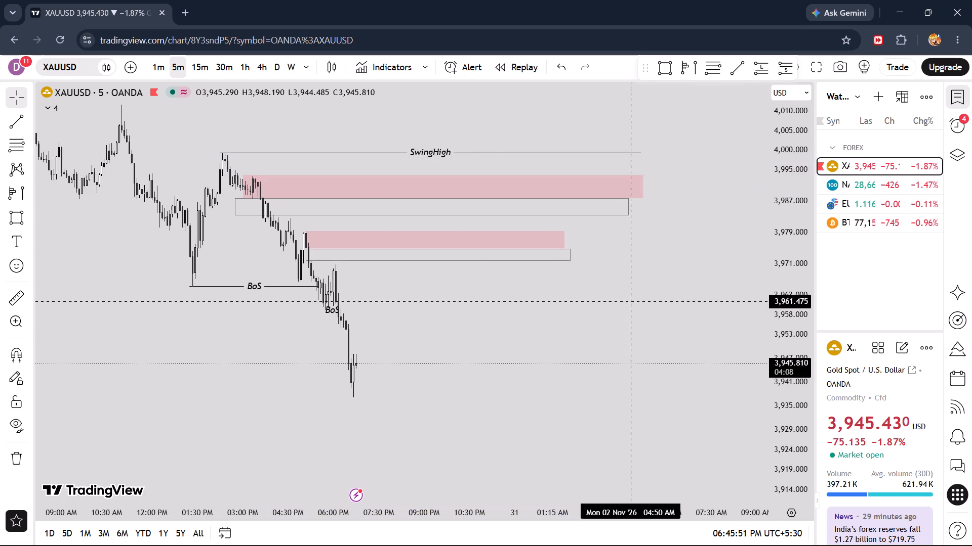
{"action": "left_click_drag", "start_coordinate": [629, 305], "coordinate": [662, 268]}
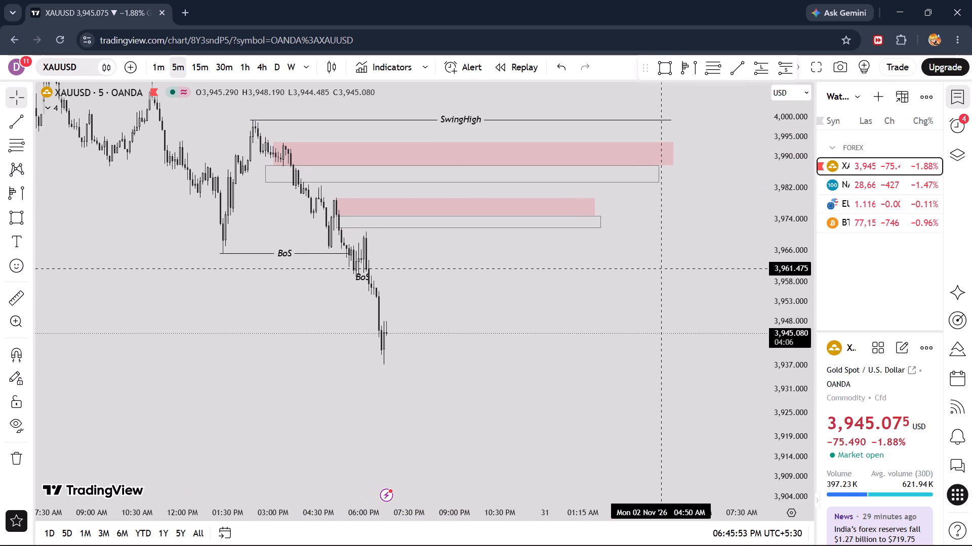
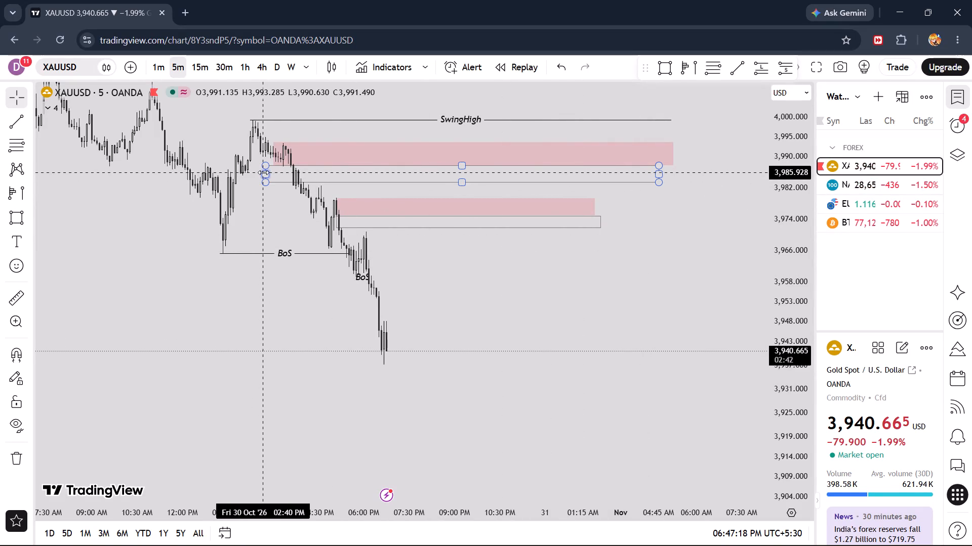
Move the left edge of the upper outlined rectangle to about 3:15 PM on 30 October.
{"action": "left_click_drag", "start_coordinate": [263, 172], "coordinate": [281, 171]}
{"action": "left_click", "coordinate": [263, 189]}
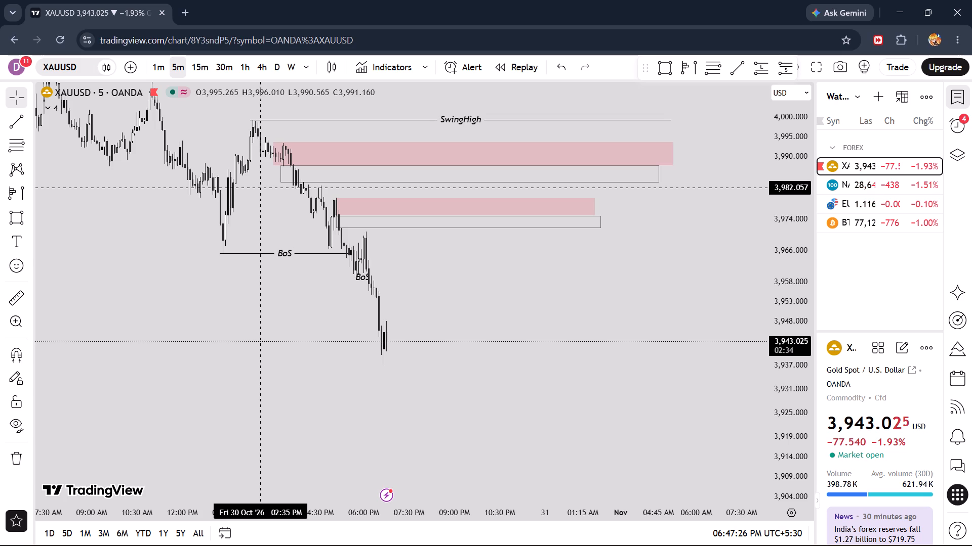
Compare the marked zones, SwingHigh line and BoS levels on the 15-minute, 30-minute, 1-hour and 5-minute timeframes.
{"action": "scroll", "coordinate": [497, 258], "scroll_direction": "up", "scroll_amount": 3}
{"action": "left_click_drag", "start_coordinate": [394, 254], "coordinate": [618, 272]}
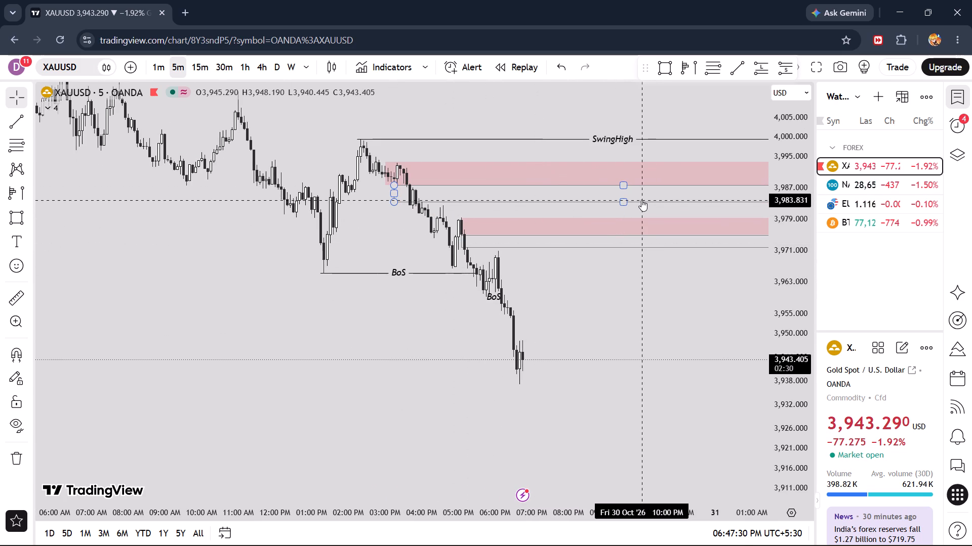
{"action": "left_click", "coordinate": [199, 67]}
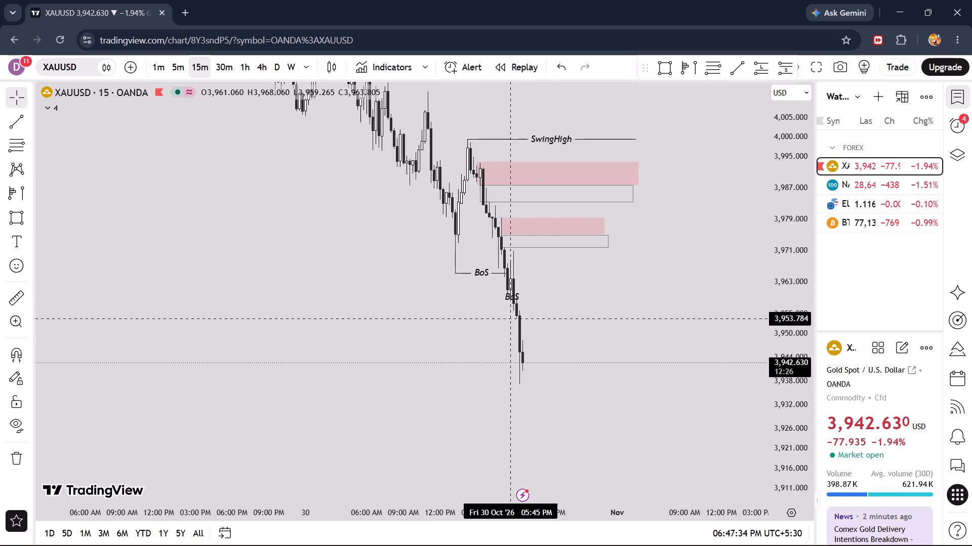
{"action": "scroll", "coordinate": [577, 313], "scroll_direction": "up", "scroll_amount": 7}
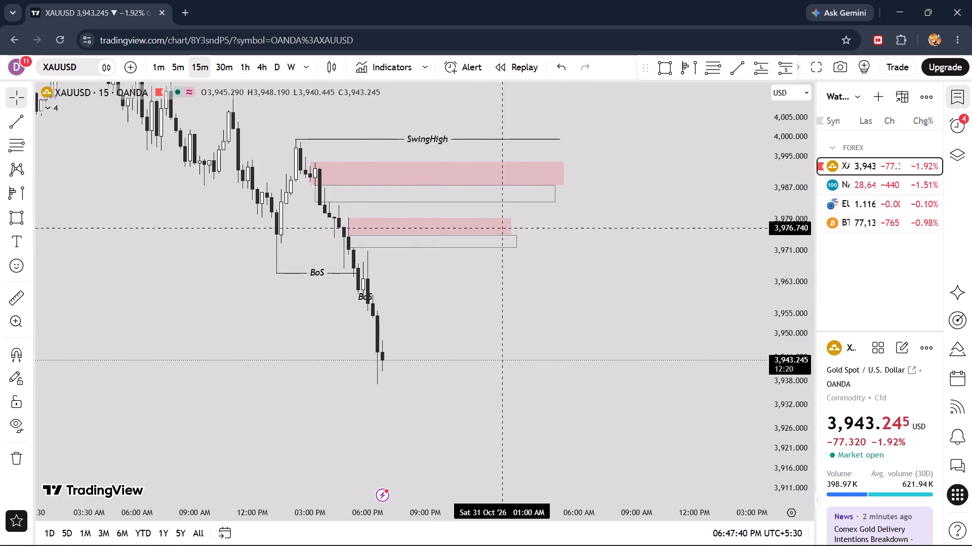
{"action": "left_click", "coordinate": [219, 69]}
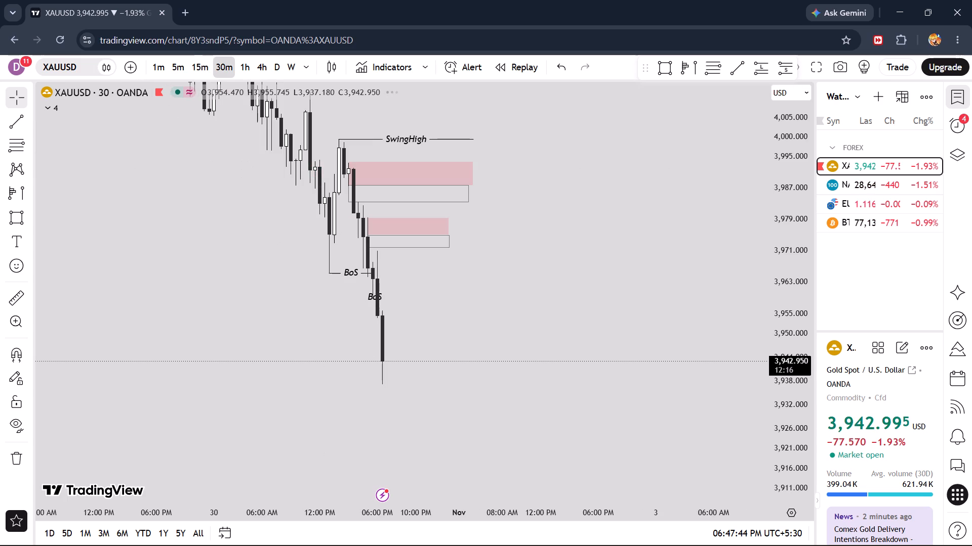
{"action": "left_click", "coordinate": [175, 66]}
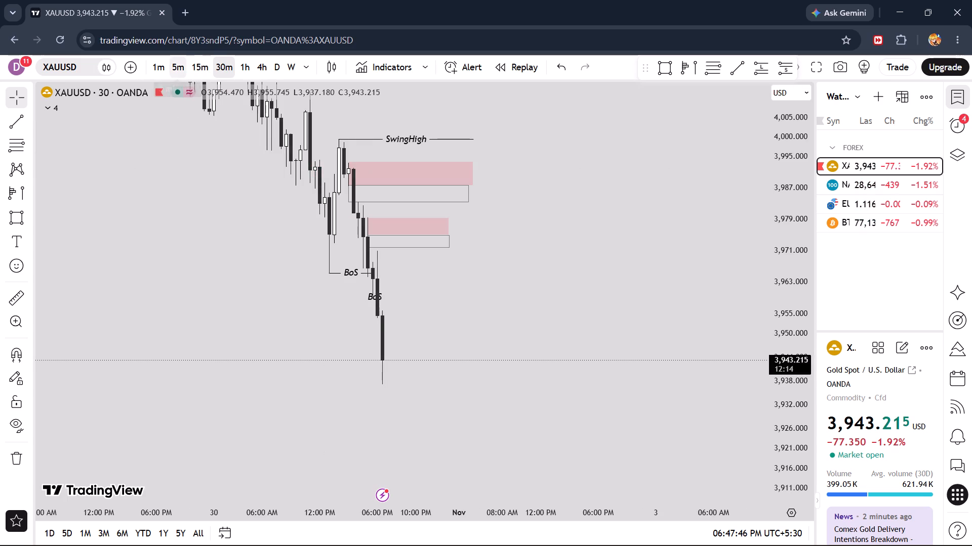
{"action": "left_click", "coordinate": [244, 63]}
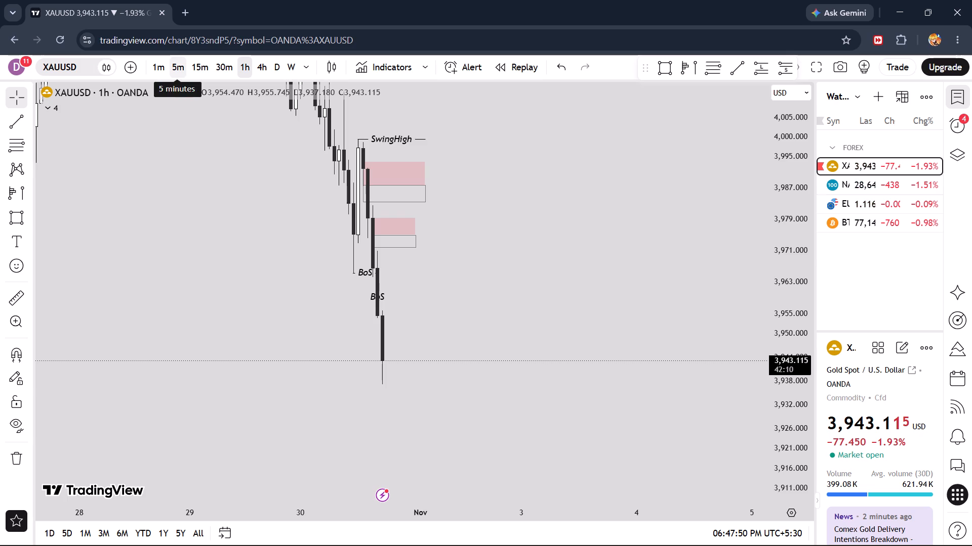
{"action": "left_click", "coordinate": [182, 62]}
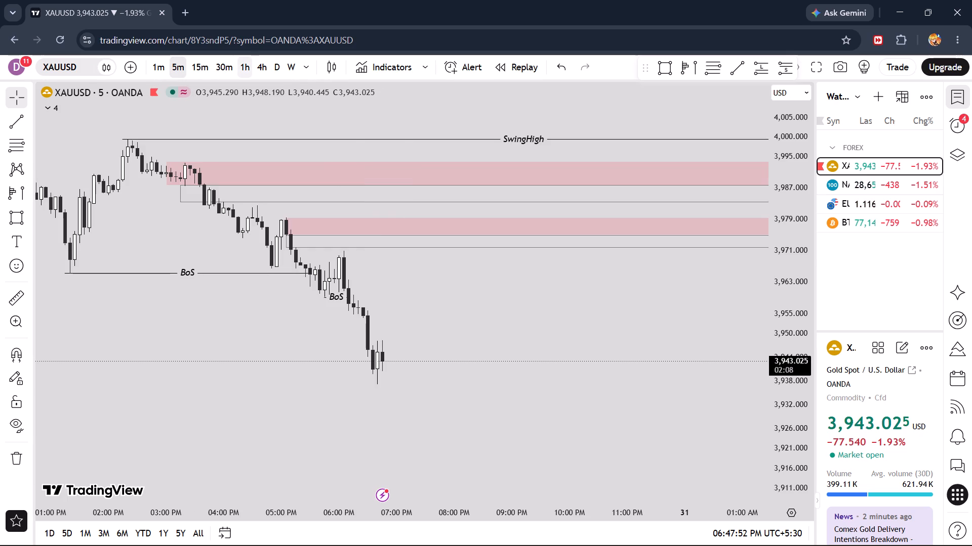
On the 1-hour timeframe, lower the bottom edge of the lower outlined rectangle to about 3,970.6, and return to the 5-minute chart.
{"action": "left_click", "coordinate": [247, 65]}
{"action": "left_click", "coordinate": [396, 248]}
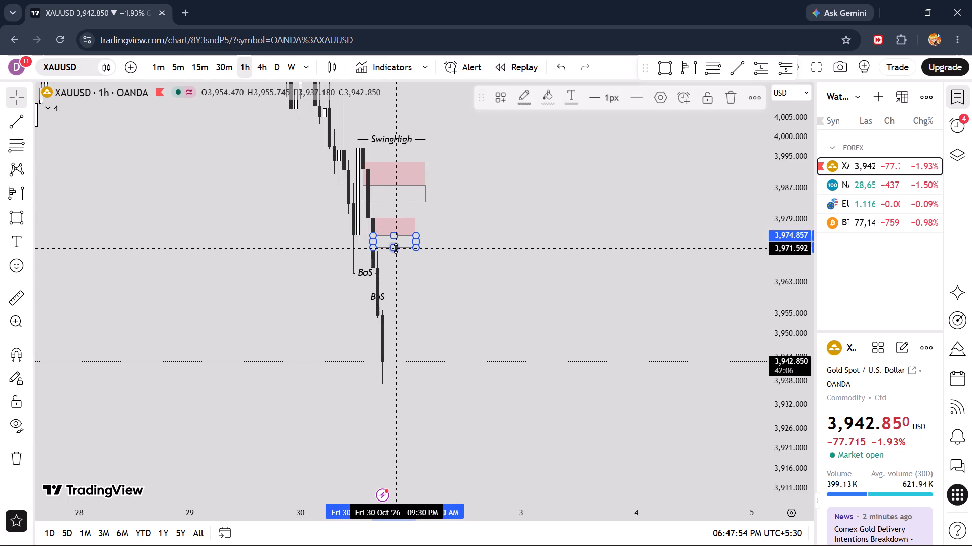
{"action": "left_click", "coordinate": [171, 67]}
{"action": "left_click", "coordinate": [495, 321]}
On the 1-minute timeframe, extend the right end of the lower BoS line to the breaking candles at about 6:12 PM.
{"action": "scroll", "coordinate": [629, 286], "scroll_direction": "down", "scroll_amount": 2}
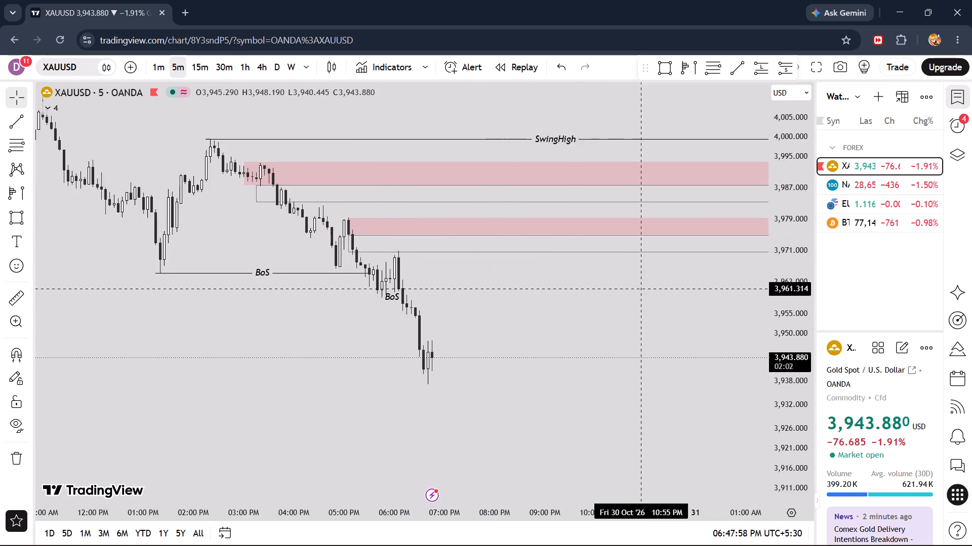
{"action": "left_click_drag", "start_coordinate": [637, 288], "coordinate": [478, 284]}
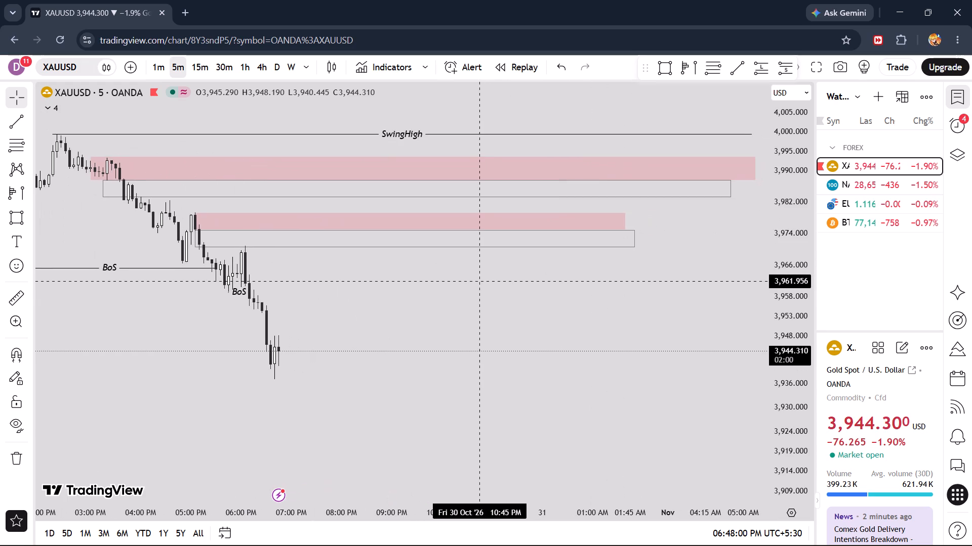
{"action": "scroll", "coordinate": [478, 281], "scroll_direction": "down", "scroll_amount": 2}
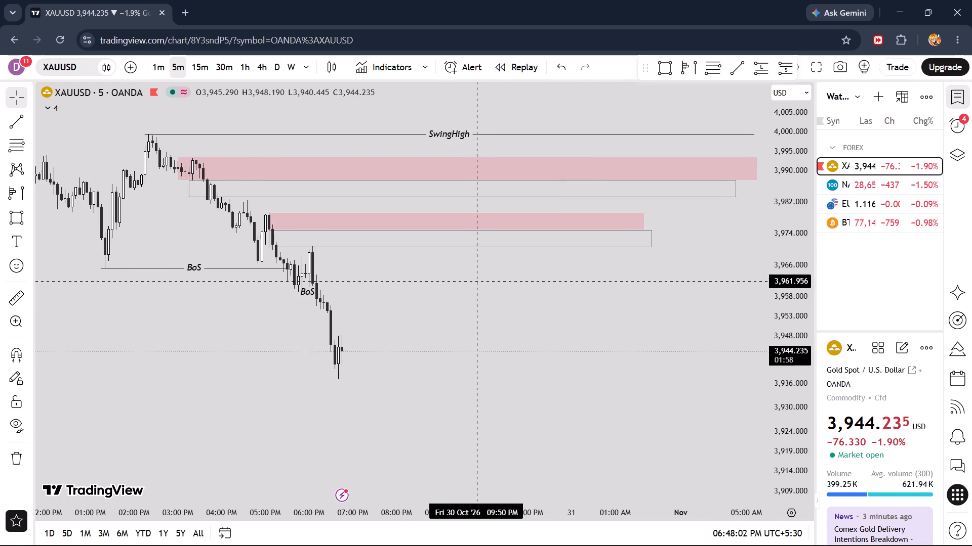
{"action": "scroll", "coordinate": [478, 281], "scroll_direction": "up", "scroll_amount": 2}
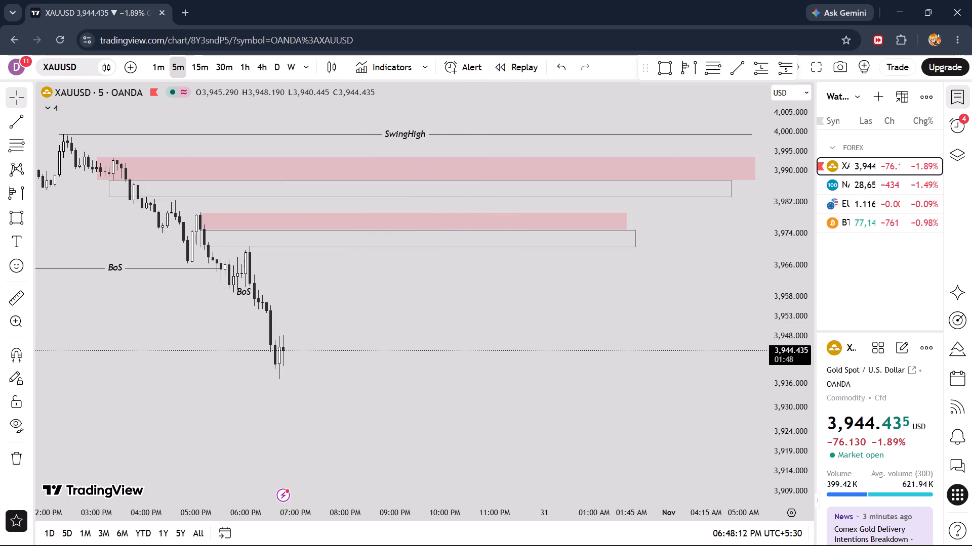
{"action": "left_click", "coordinate": [163, 63]}
{"action": "scroll", "coordinate": [234, 191], "scroll_direction": "down", "scroll_amount": 7}
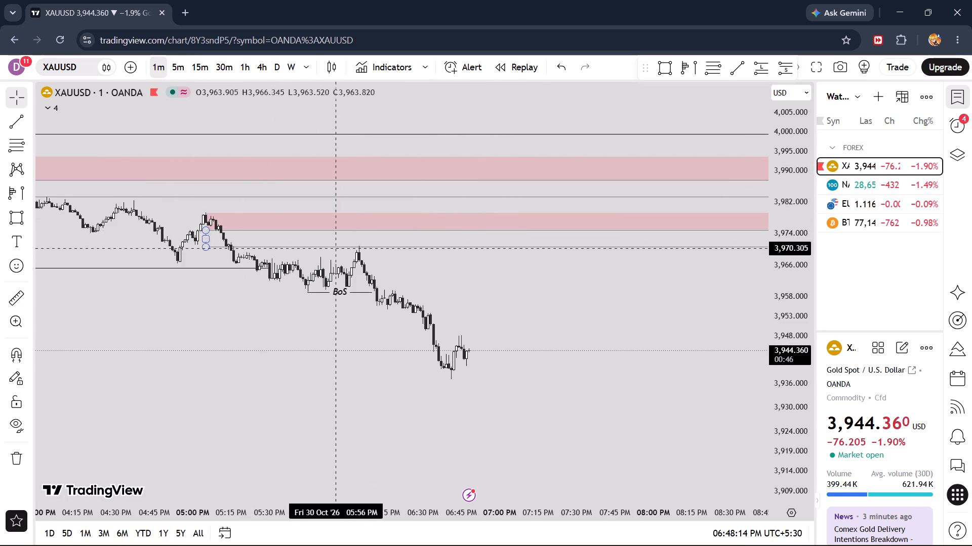
{"action": "left_click_drag", "start_coordinate": [785, 399], "coordinate": [781, 192]}
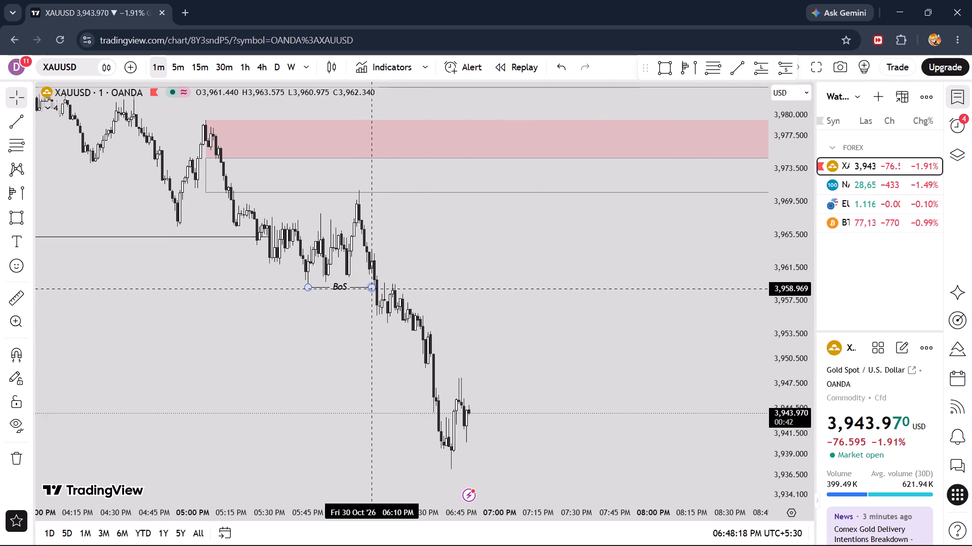
{"action": "left_click_drag", "start_coordinate": [372, 289], "coordinate": [379, 289]}
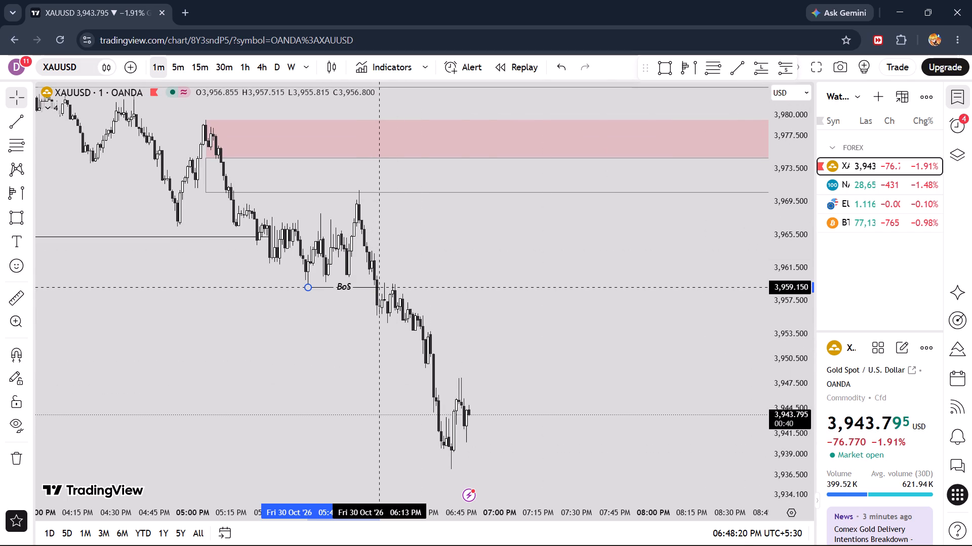
{"action": "left_click_drag", "start_coordinate": [379, 289], "coordinate": [377, 291]}
{"action": "left_click", "coordinate": [436, 256]}
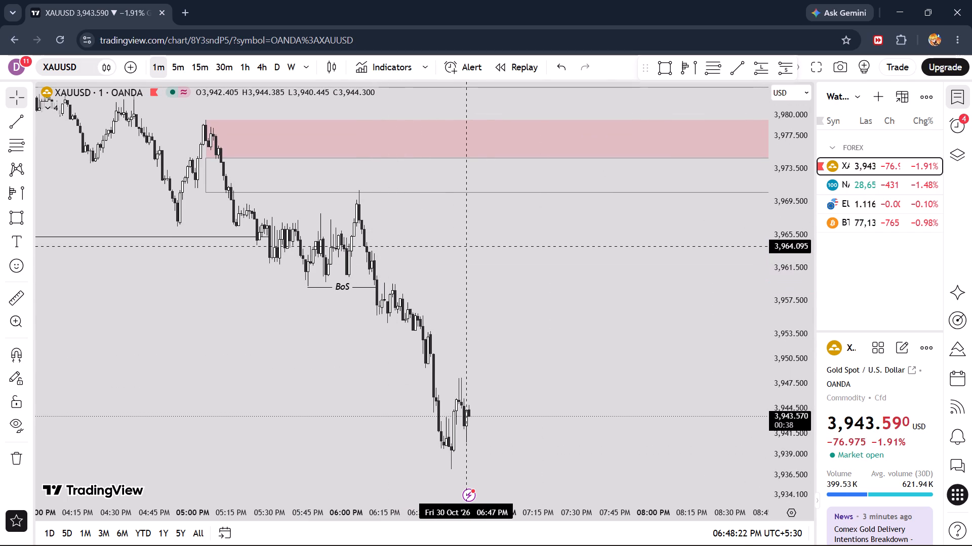
Draw a parallel channel around the falling candles, its upper line from about 3,959.6 at 6:18 PM to 3,953.5 at 6:37 PM.
{"action": "left_click_drag", "start_coordinate": [466, 239], "coordinate": [408, 248]}
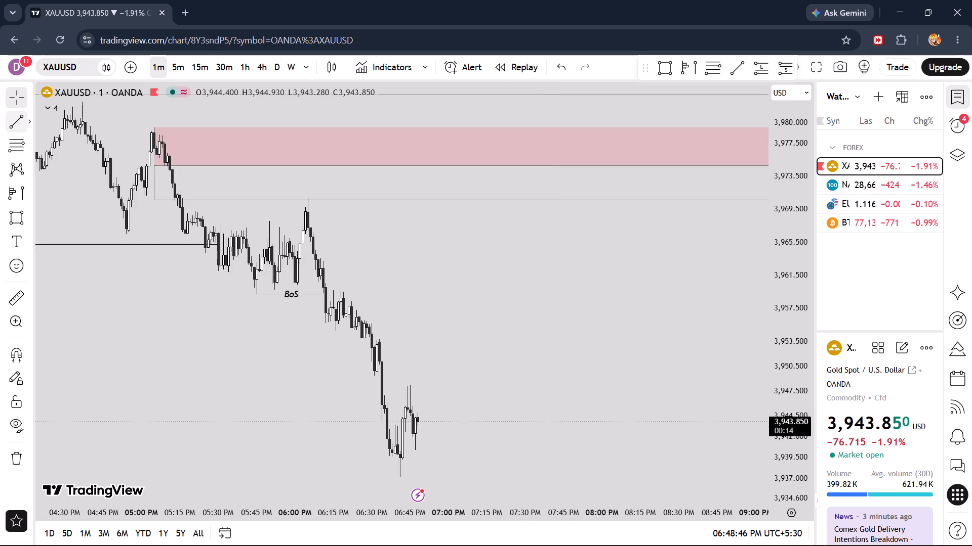
{"action": "left_click", "coordinate": [29, 119]}
{"action": "left_click", "coordinate": [85, 346]}
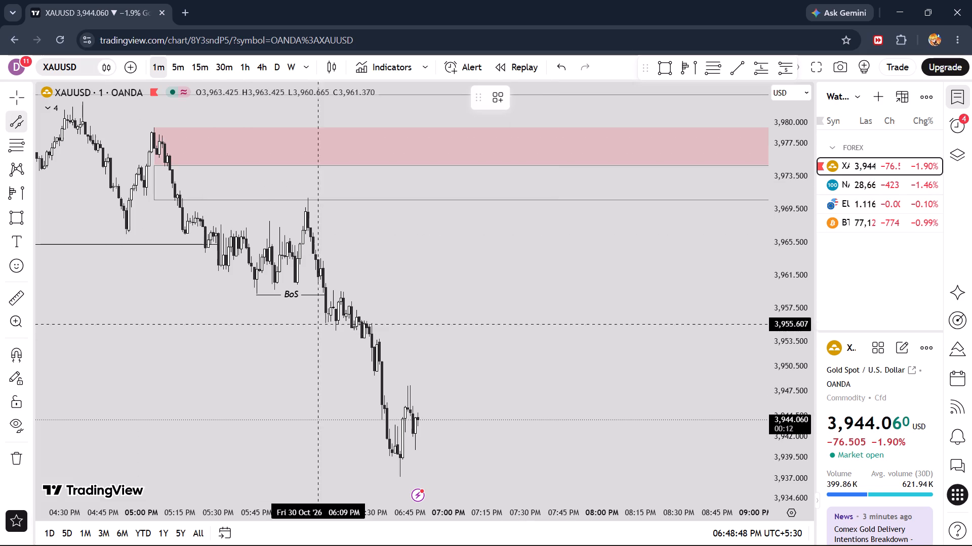
{"action": "left_click", "coordinate": [341, 291]}
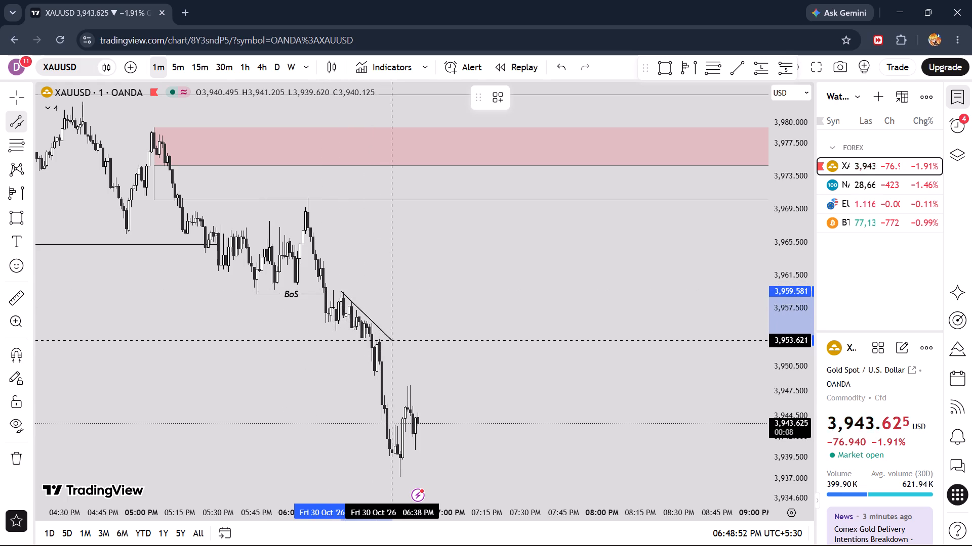
{"action": "left_click", "coordinate": [390, 341]}
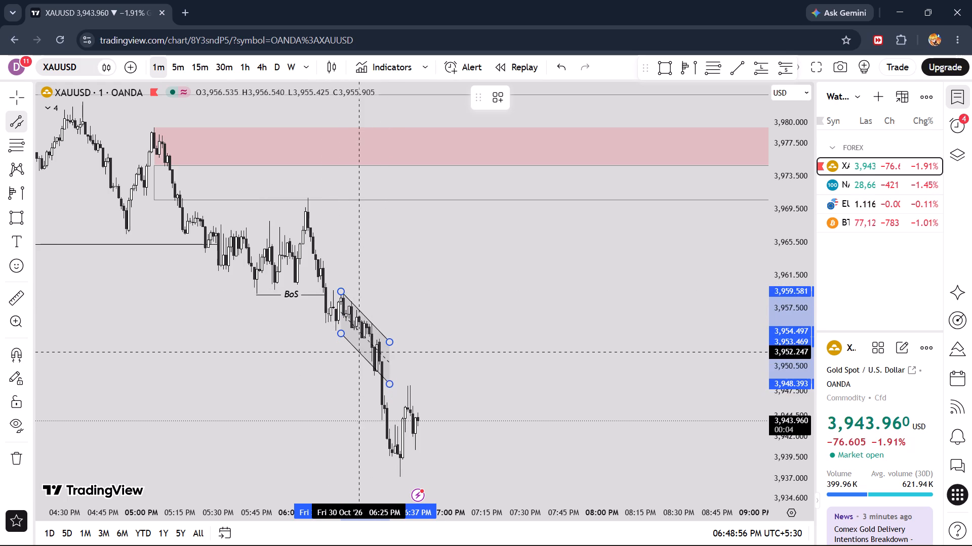
{"action": "left_click", "coordinate": [354, 355]}
{"action": "left_click", "coordinate": [454, 322]}
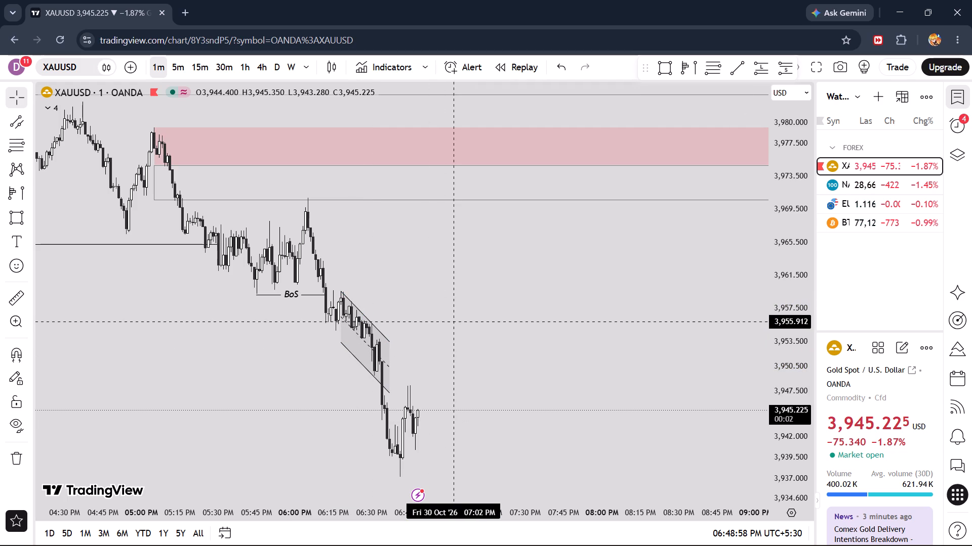
Extend the parallel channel's left end back to about 6:10 PM, with its upper line starting near 3,962.7.
{"action": "left_click_drag", "start_coordinate": [340, 342], "coordinate": [331, 339]}
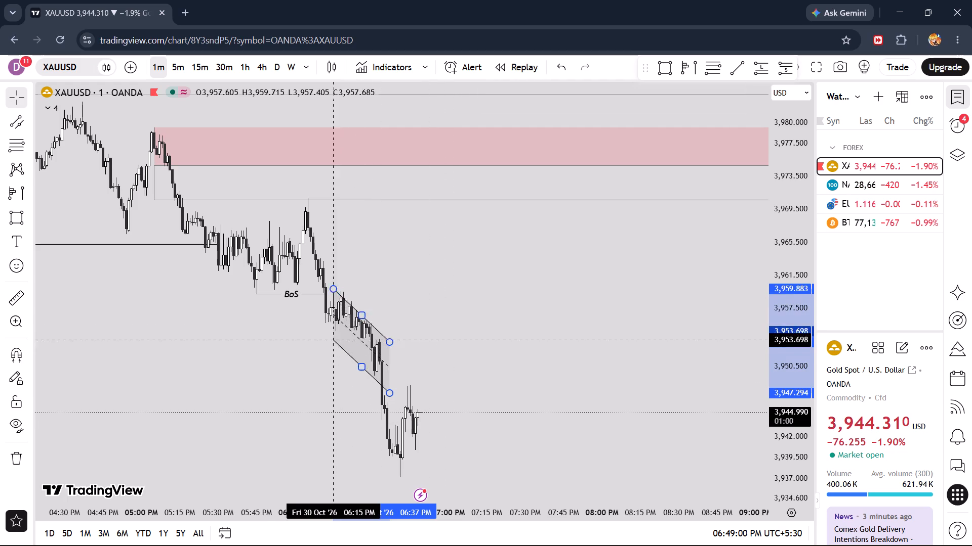
{"action": "left_click_drag", "start_coordinate": [331, 339], "coordinate": [320, 315]}
{"action": "left_click", "coordinate": [467, 312]}
Examine the new channel against the Bearish zones, outlined rectangles and BoS levels on the 1-minute, 5-minute and 15-minute timeframes.
{"action": "left_click_drag", "start_coordinate": [455, 306], "coordinate": [461, 262]}
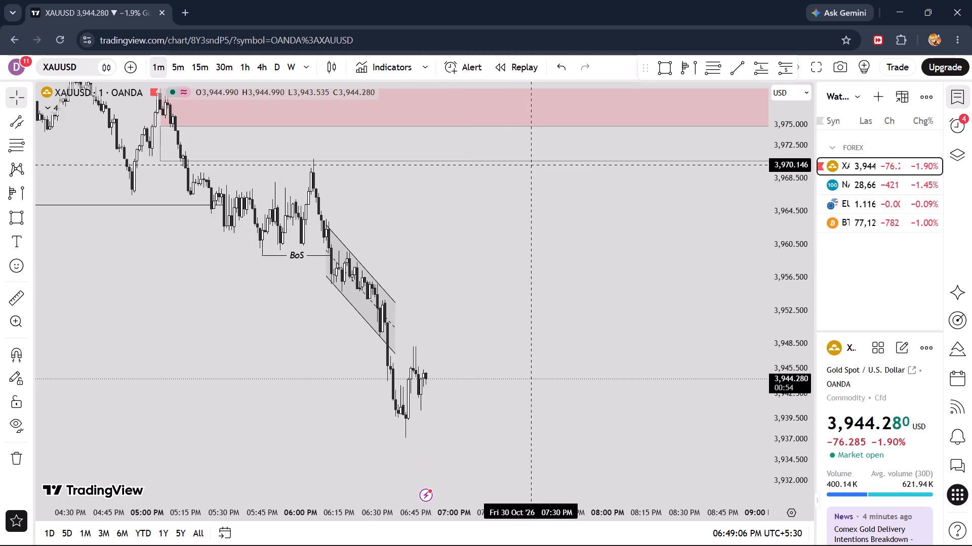
{"action": "left_click_drag", "start_coordinate": [518, 224], "coordinate": [499, 315]}
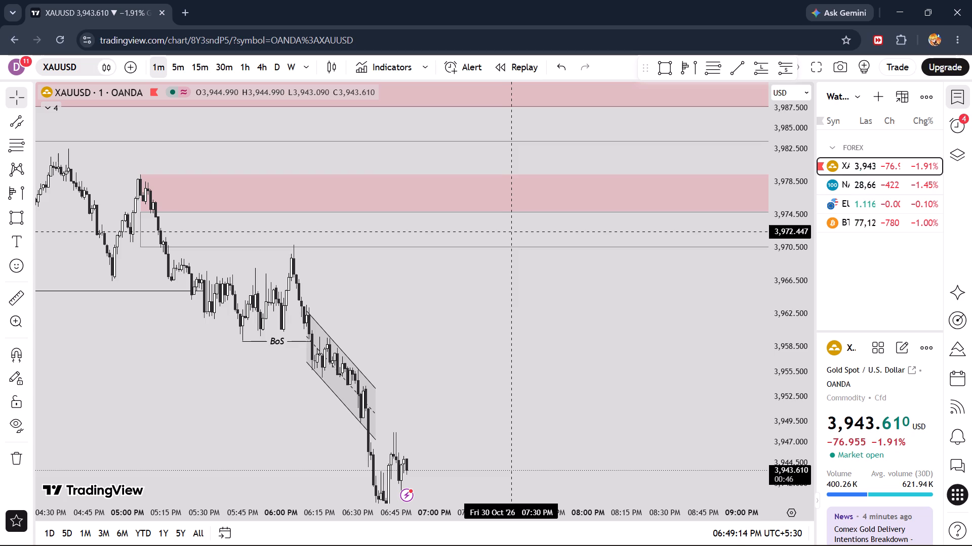
{"action": "left_click", "coordinate": [168, 67]}
{"action": "scroll", "coordinate": [173, 68], "scroll_direction": "up", "scroll_amount": 7}
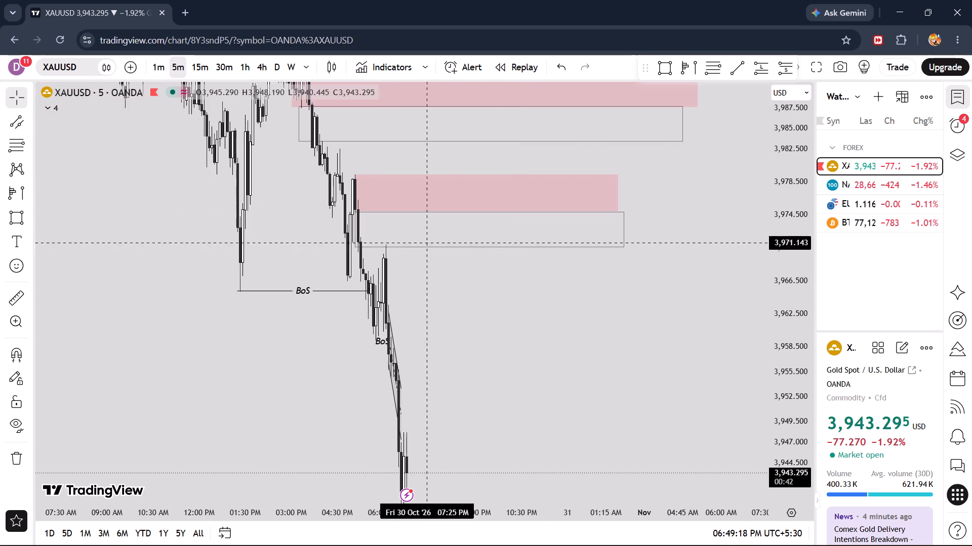
{"action": "scroll", "coordinate": [498, 256], "scroll_direction": "up", "scroll_amount": 6}
{"action": "left_click_drag", "start_coordinate": [609, 173], "coordinate": [667, 235]}
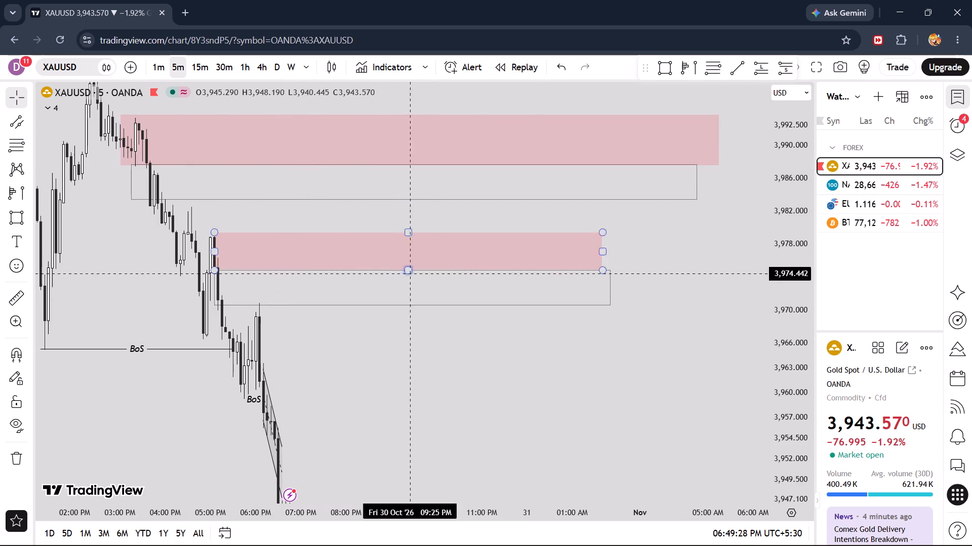
{"action": "left_click_drag", "start_coordinate": [806, 152], "coordinate": [786, 338]}
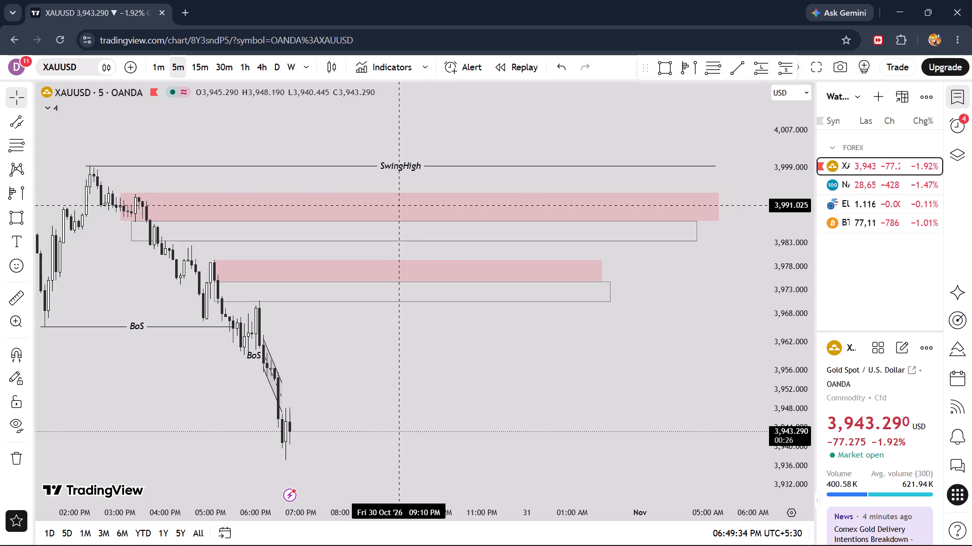
{"action": "left_click", "coordinate": [200, 67]}
{"action": "left_click", "coordinate": [178, 66]}
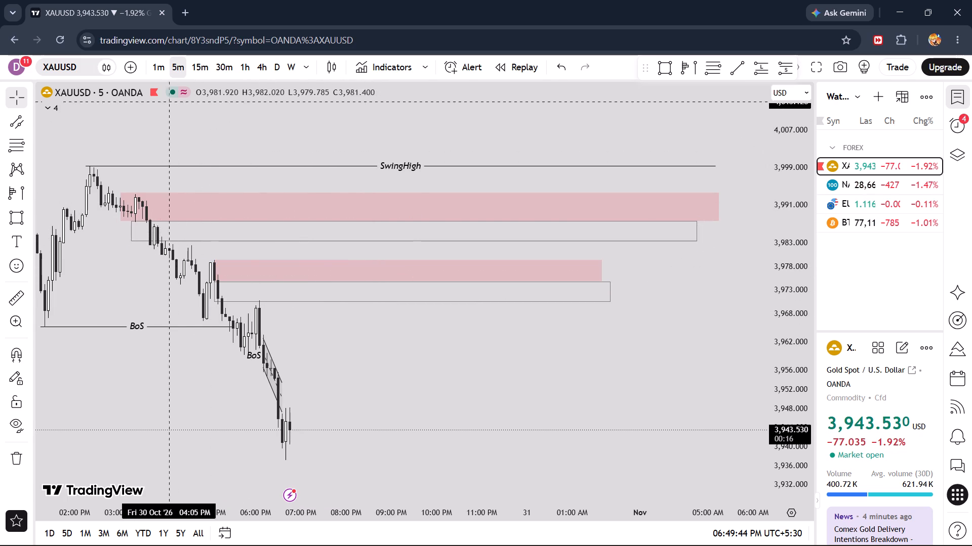
On the 1-minute timeframe, move the left end of the longer BoS line to the swing low at 1:22 PM, about 3,965.3.
{"action": "left_click", "coordinate": [167, 72]}
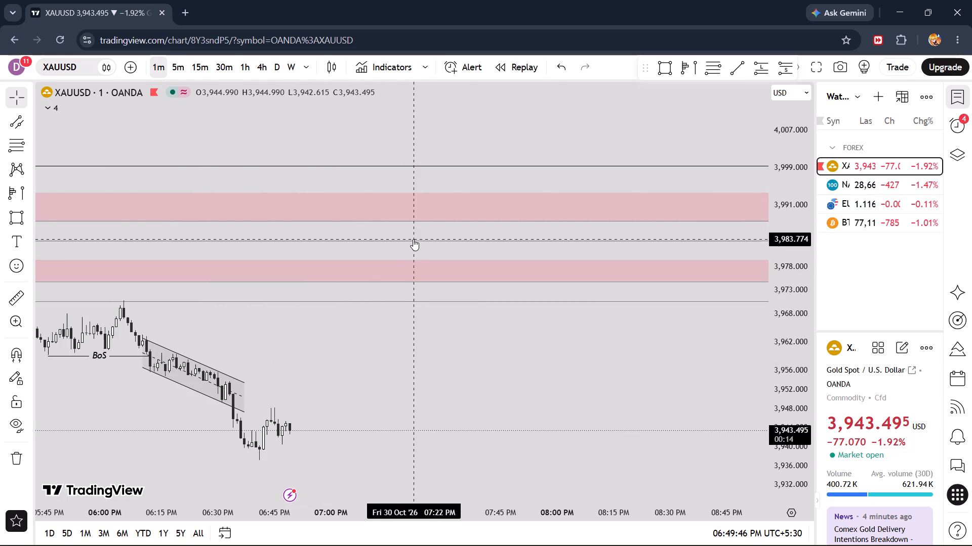
{"action": "scroll", "coordinate": [413, 239], "scroll_direction": "down", "scroll_amount": 7}
{"action": "scroll", "coordinate": [475, 255], "scroll_direction": "down", "scroll_amount": 6}
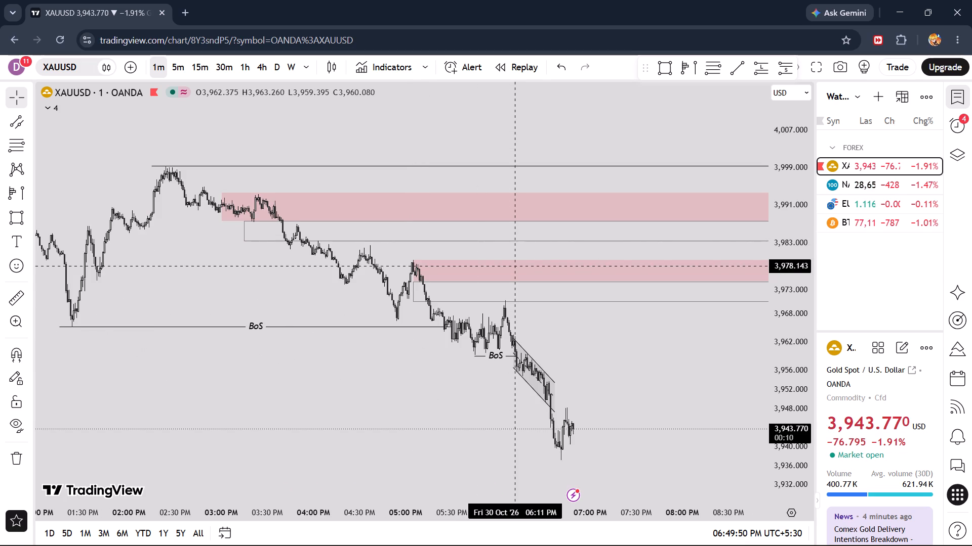
{"action": "scroll", "coordinate": [514, 266], "scroll_direction": "down", "scroll_amount": 4}
{"action": "scroll", "coordinate": [514, 266], "scroll_direction": "up", "scroll_amount": 4}
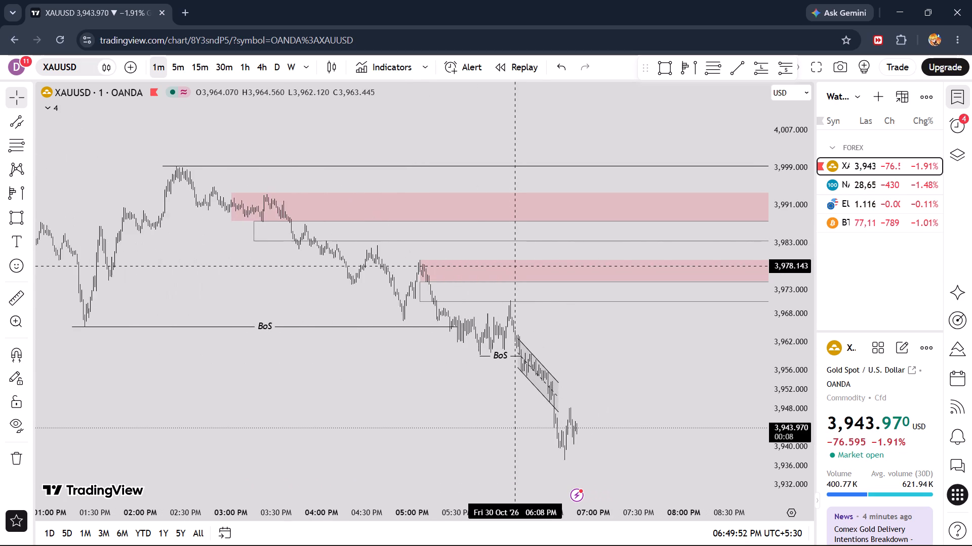
{"action": "scroll", "coordinate": [514, 266], "scroll_direction": "up", "scroll_amount": 1}
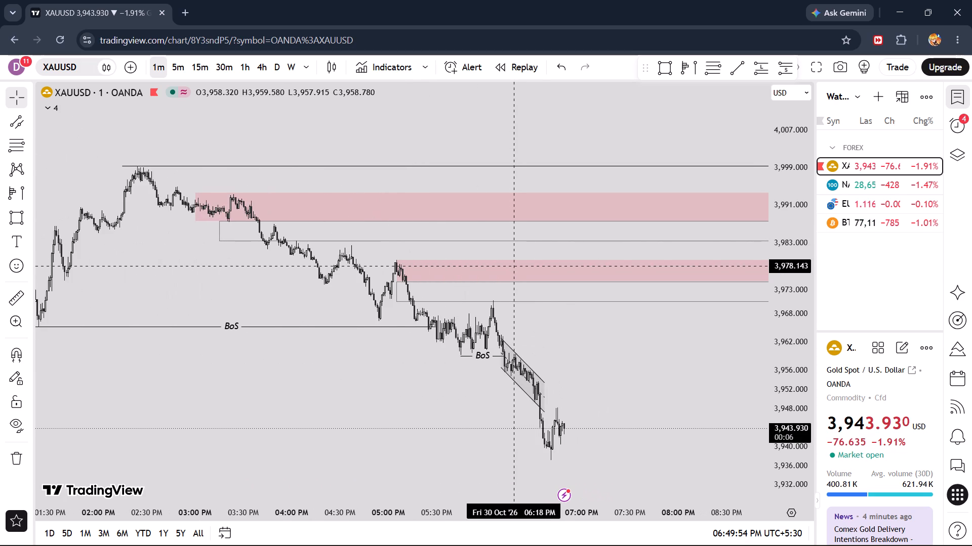
{"action": "left_click_drag", "start_coordinate": [267, 358], "coordinate": [297, 356]}
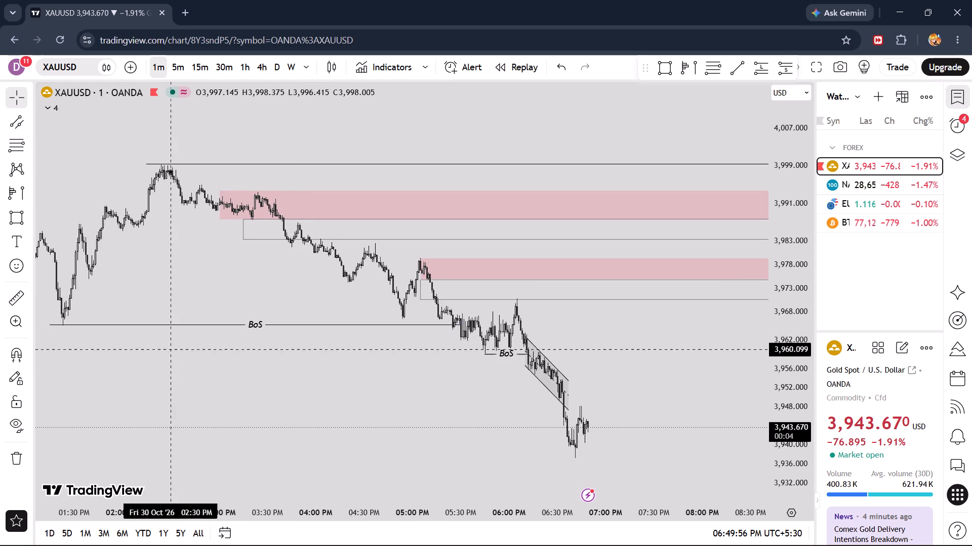
{"action": "left_click_drag", "start_coordinate": [51, 325], "coordinate": [61, 325]}
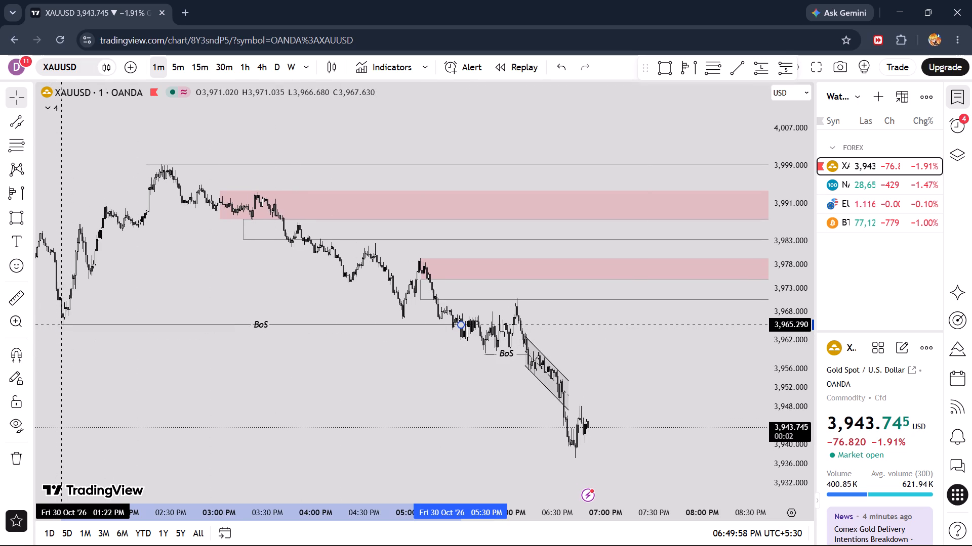
Nudge the longer BoS line's left end slightly later in time, keeping it at the swing low near 3,965.3.
{"action": "left_click_drag", "start_coordinate": [61, 325], "coordinate": [62, 325]}
{"action": "left_click", "coordinate": [280, 353]}
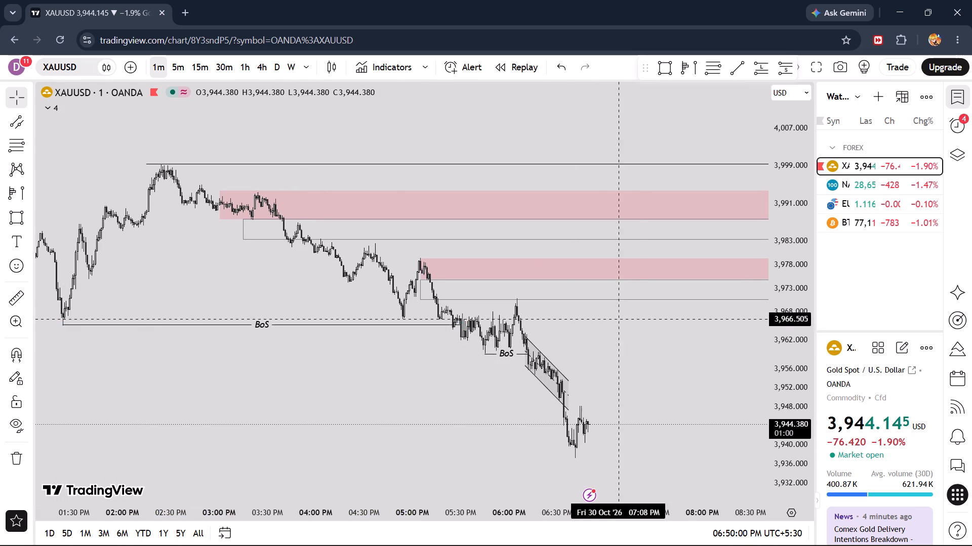
Examine the recent decline and channel against the BoS levels and Bearish zones on the 1-minute and 5-minute timeframes, dismissing the advertisement.
{"action": "scroll", "coordinate": [638, 315], "scroll_direction": "up", "scroll_amount": 3}
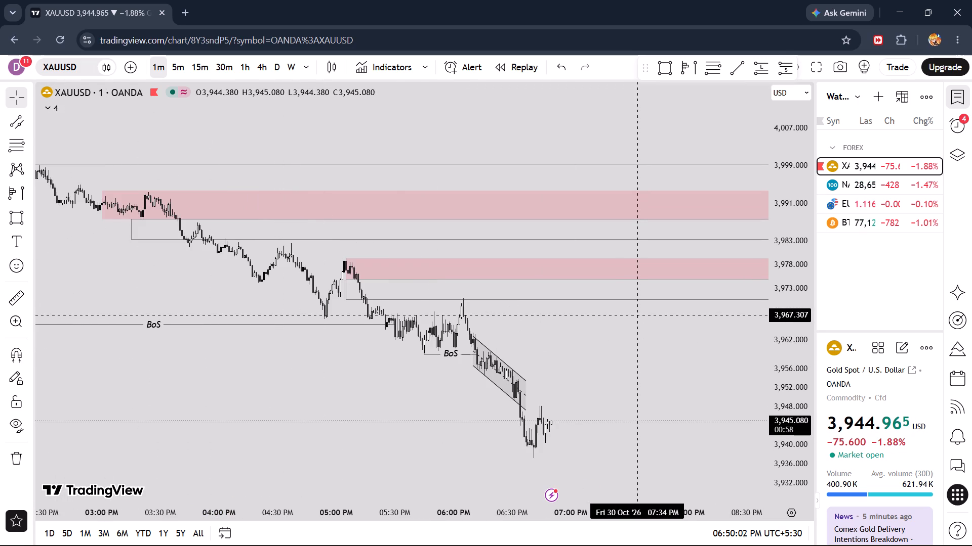
{"action": "left_click_drag", "start_coordinate": [786, 313], "coordinate": [784, 254]}
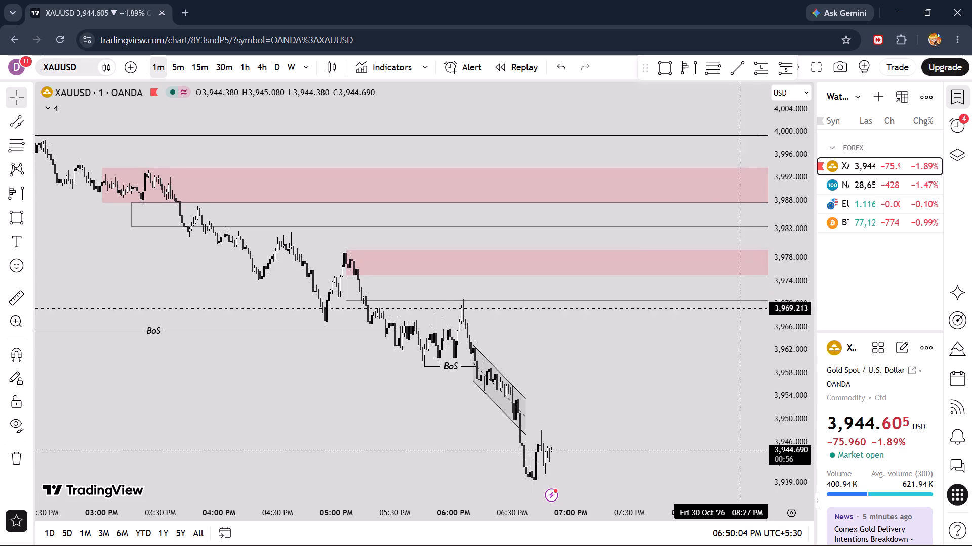
{"action": "left_click_drag", "start_coordinate": [700, 357], "coordinate": [601, 326]}
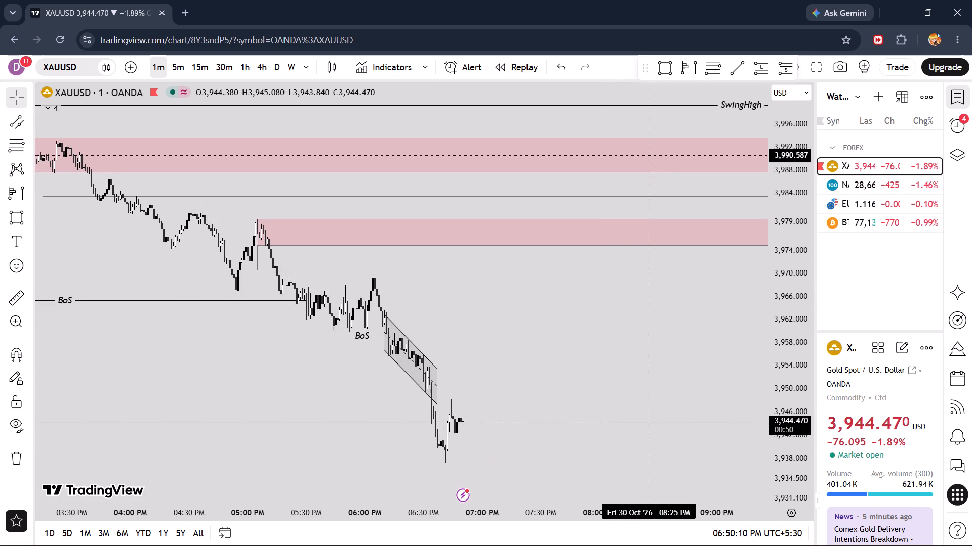
{"action": "left_click", "coordinate": [184, 63]}
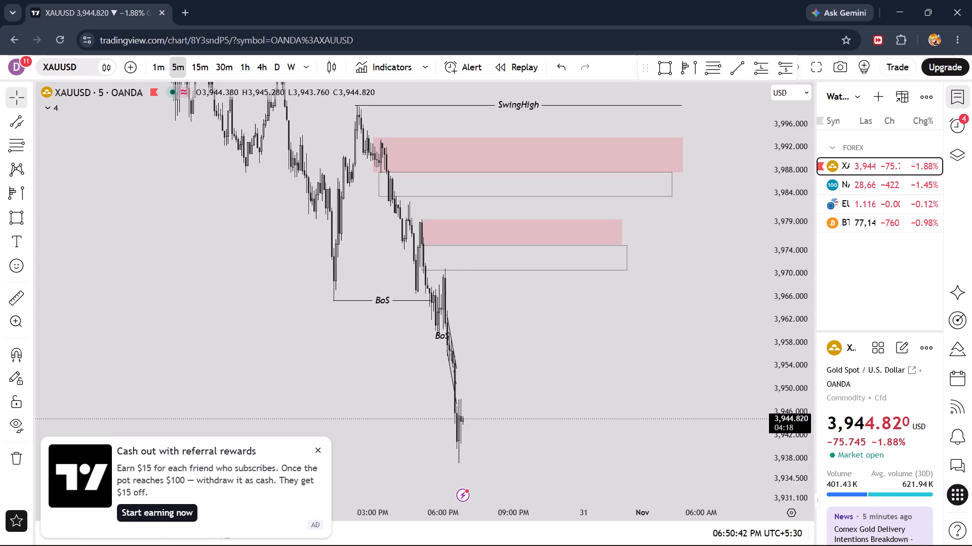
{"action": "left_click", "coordinate": [319, 451]}
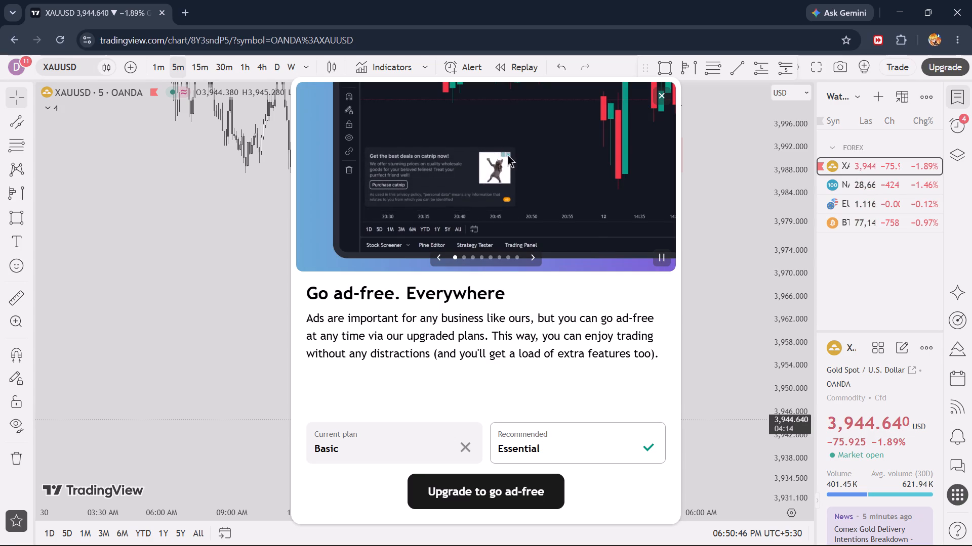
{"action": "left_click", "coordinate": [663, 96]}
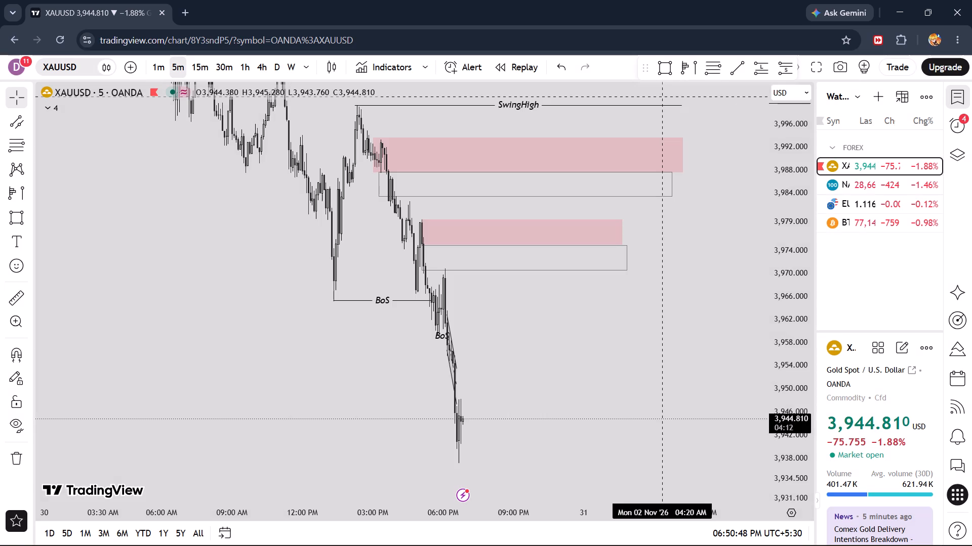
{"action": "scroll", "coordinate": [663, 96], "scroll_direction": "up", "scroll_amount": 4}
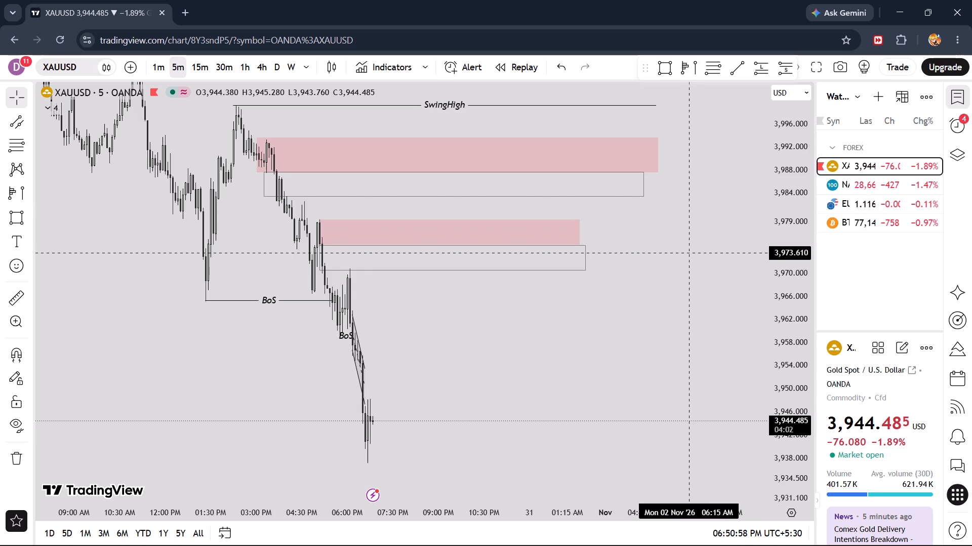
{"action": "scroll", "coordinate": [690, 252], "scroll_direction": "up", "scroll_amount": 1}
{"action": "left_click_drag", "start_coordinate": [357, 208], "coordinate": [490, 224]}
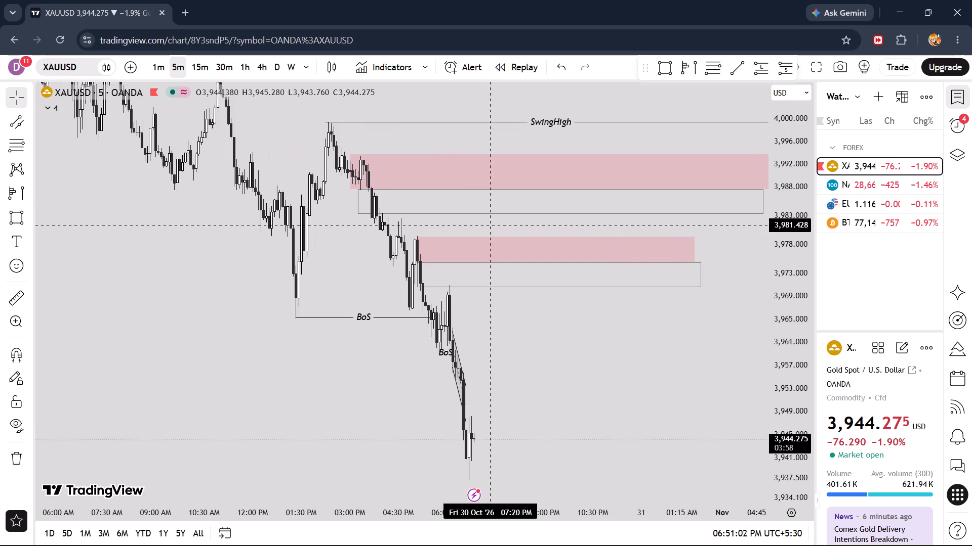
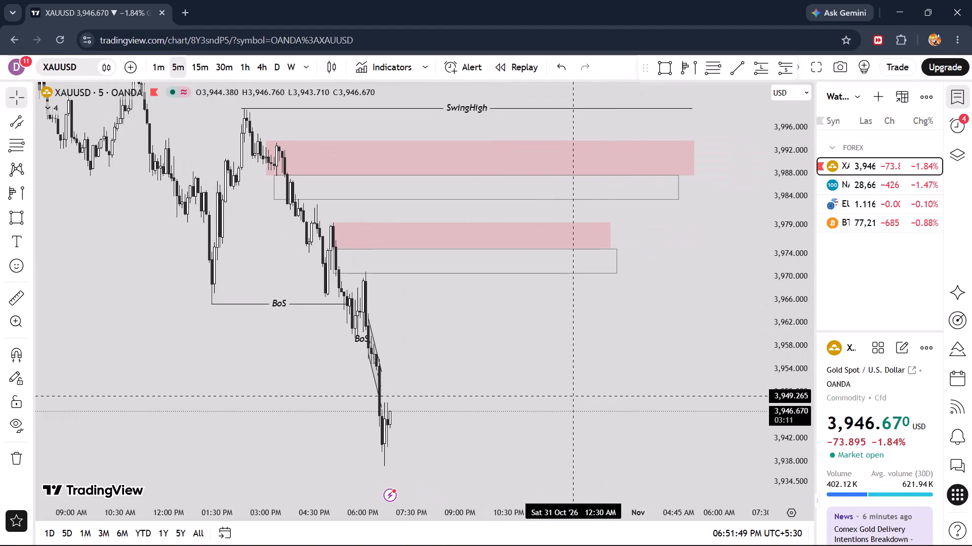
Examine the recent XAUUSD decline against the Bearish zones, BoS levels and channel on the 5-minute, 1-minute and 15-minute timeframes.
{"action": "scroll", "coordinate": [574, 396], "scroll_direction": "up", "scroll_amount": 2}
{"action": "left_click_drag", "start_coordinate": [434, 355], "coordinate": [545, 399]}
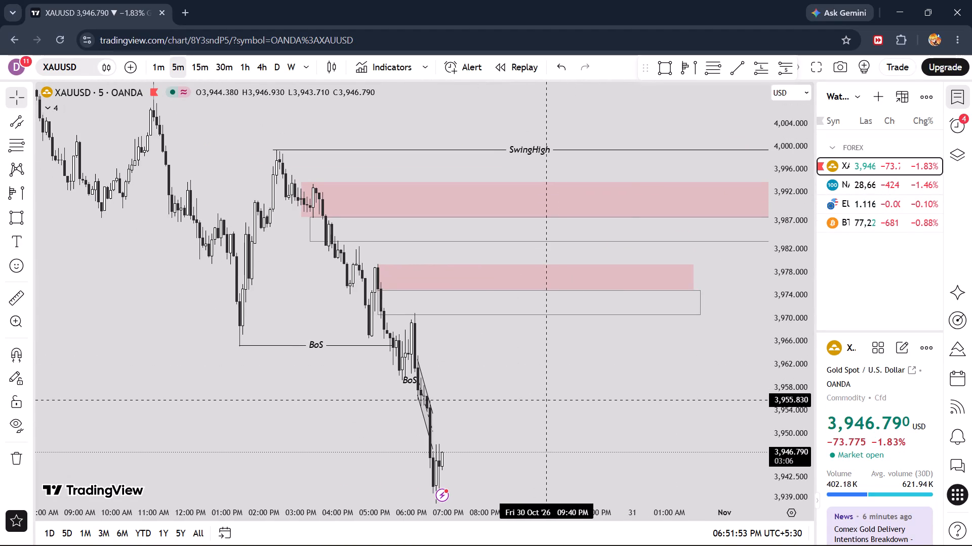
{"action": "left_click_drag", "start_coordinate": [633, 412], "coordinate": [531, 380]}
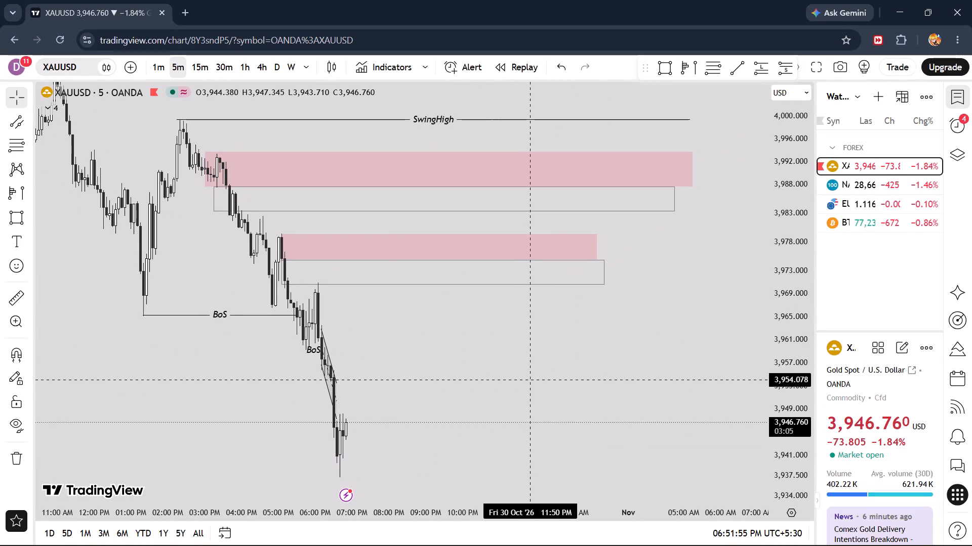
{"action": "scroll", "coordinate": [531, 379], "scroll_direction": "up", "scroll_amount": 3}
{"action": "left_click_drag", "start_coordinate": [315, 345], "coordinate": [568, 373]}
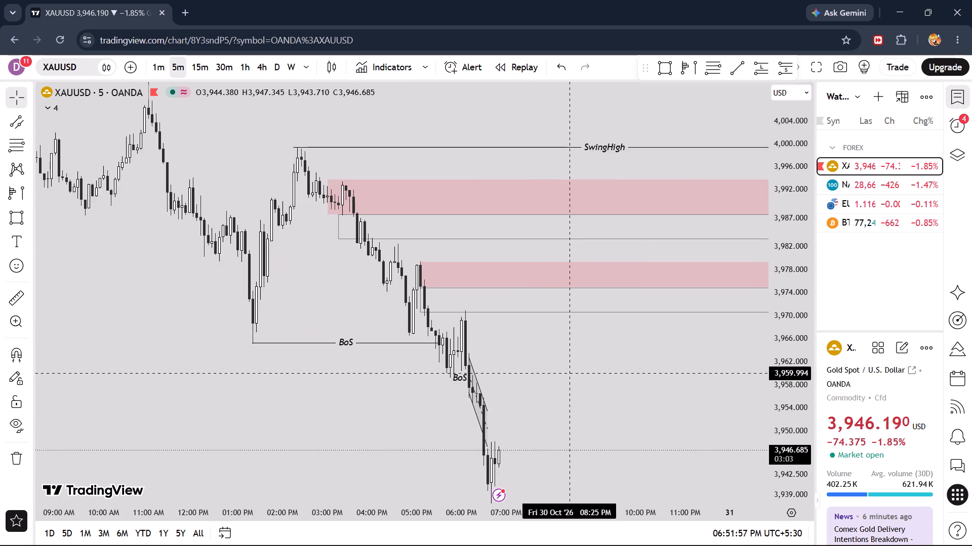
{"action": "left_click_drag", "start_coordinate": [568, 373], "coordinate": [500, 332]}
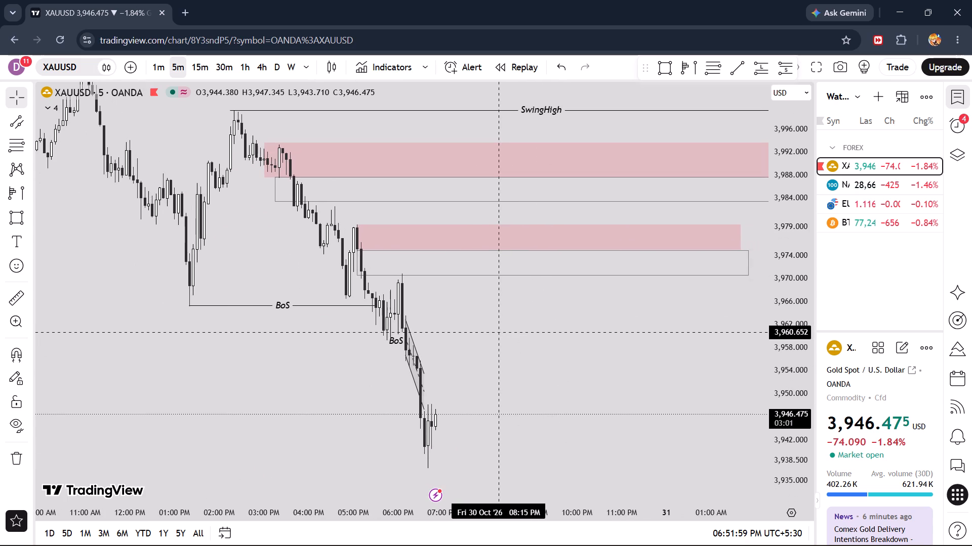
{"action": "left_click_drag", "start_coordinate": [500, 332], "coordinate": [468, 334]}
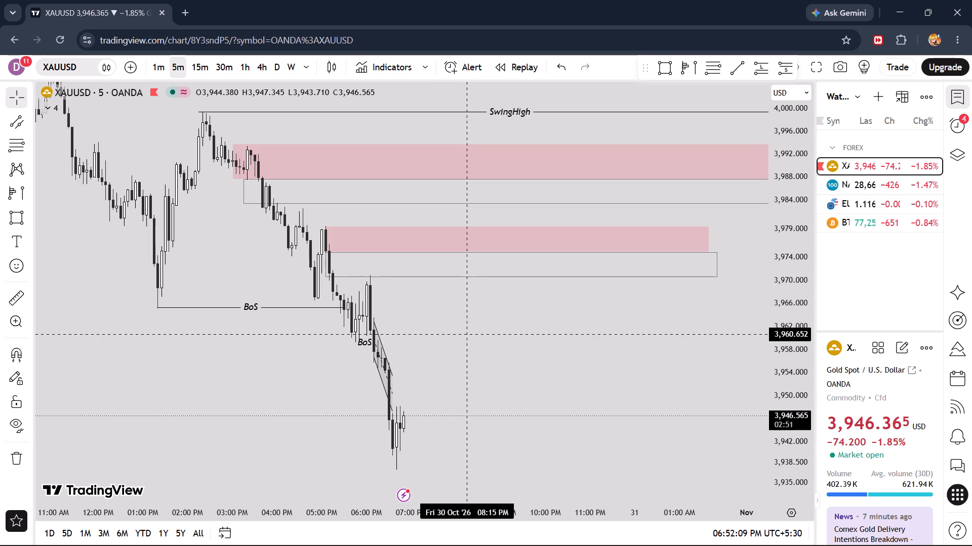
{"action": "left_click_drag", "start_coordinate": [611, 340], "coordinate": [538, 345]}
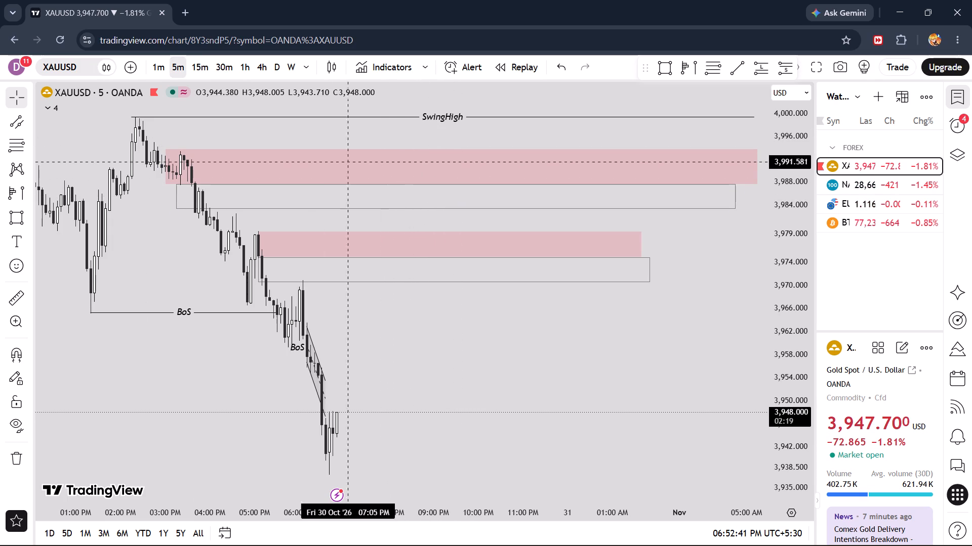
{"action": "left_click", "coordinate": [153, 67]}
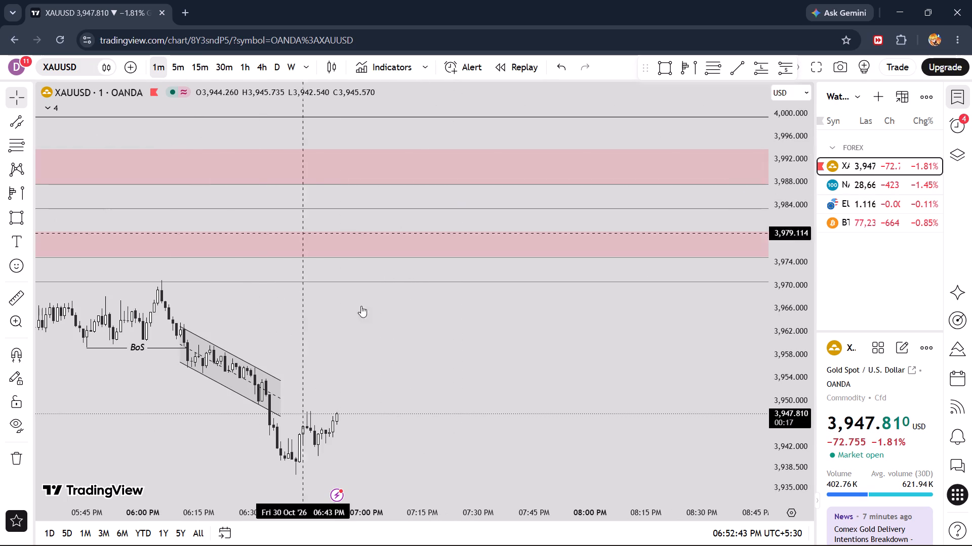
{"action": "scroll", "coordinate": [436, 409], "scroll_direction": "down", "scroll_amount": 3}
{"action": "left_click", "coordinate": [173, 71]}
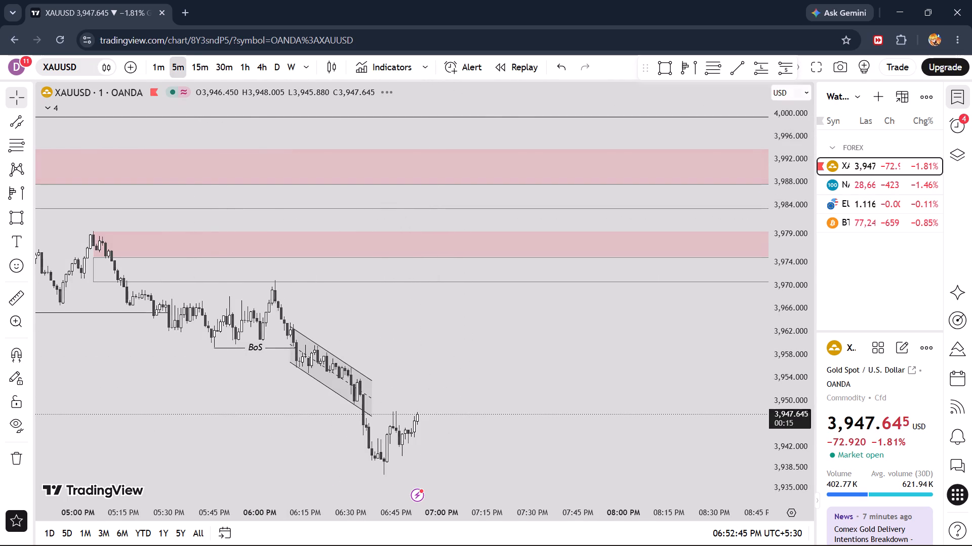
{"action": "left_click", "coordinate": [210, 67]}
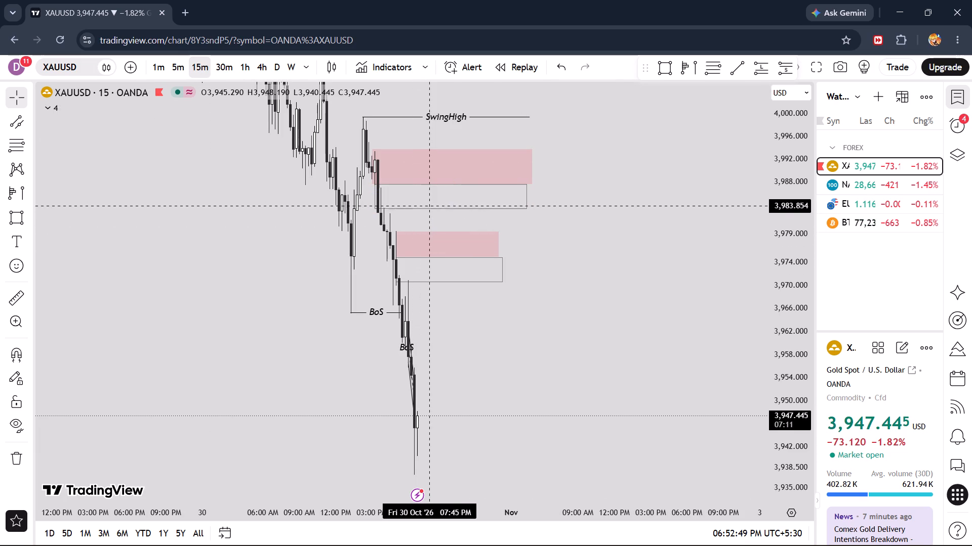
{"action": "left_click", "coordinate": [224, 72]}
{"action": "left_click", "coordinate": [171, 70]}
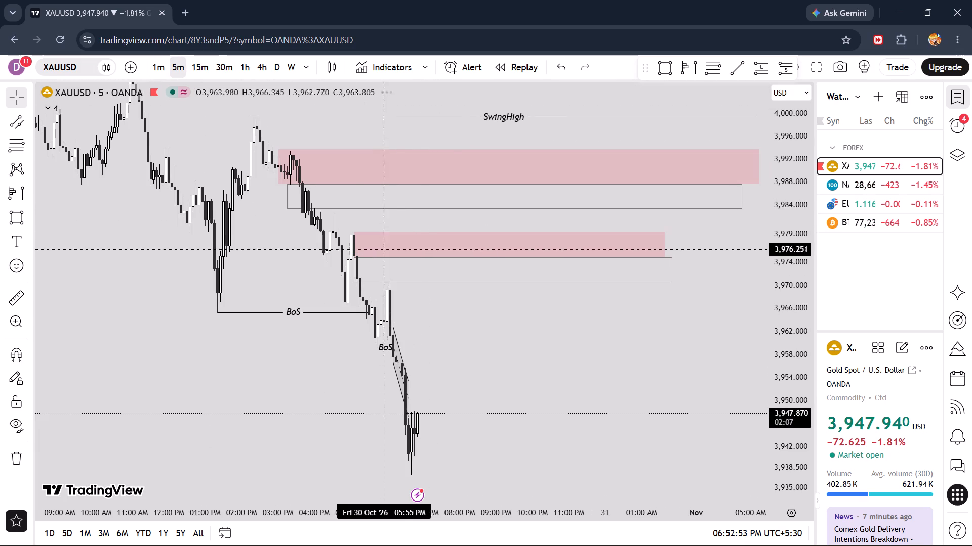
{"action": "left_click_drag", "start_coordinate": [472, 327], "coordinate": [465, 415]}
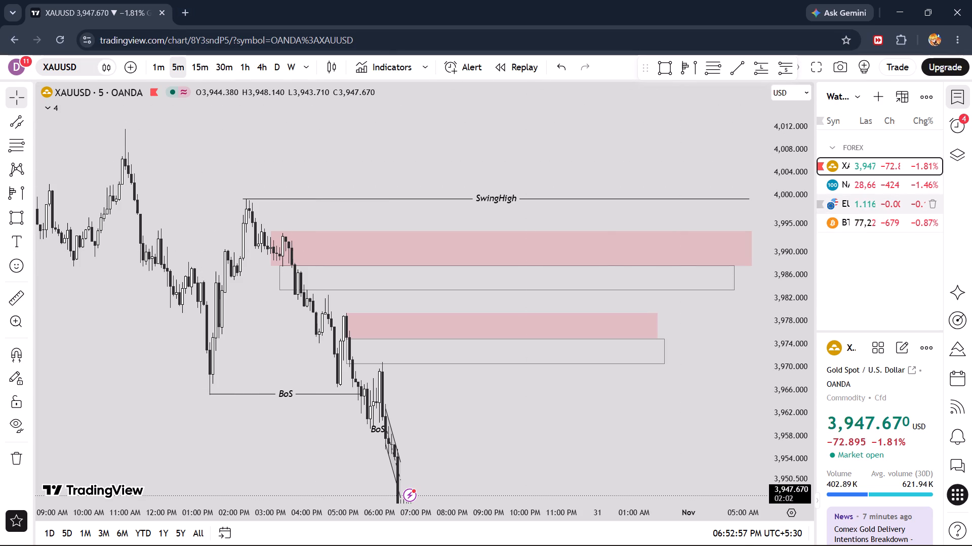
Check the other watchlist symbols NAS100USD, EURUSD and BTCUSD on the 5-minute timeframe, examining recent price action.
{"action": "left_click", "coordinate": [862, 181]}
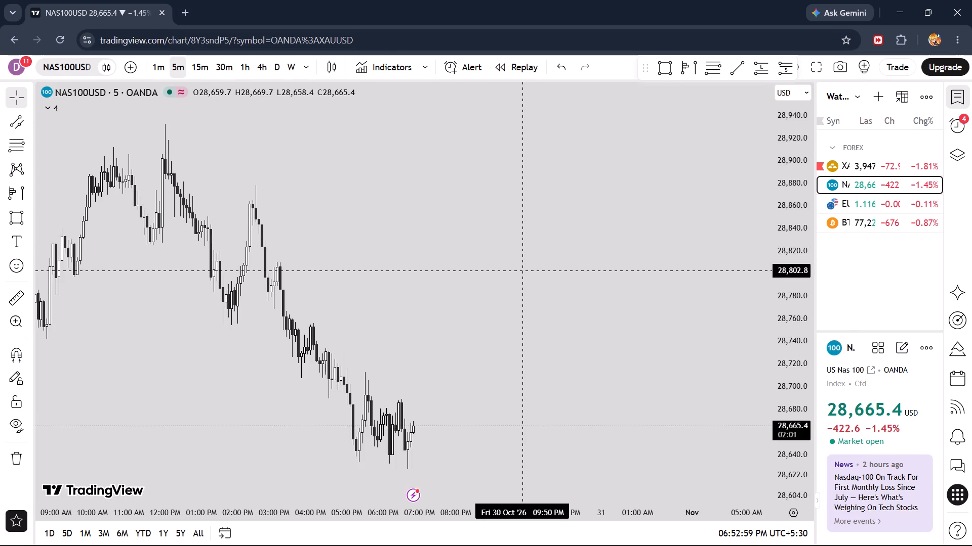
{"action": "scroll", "coordinate": [531, 390], "scroll_direction": "down", "scroll_amount": 7}
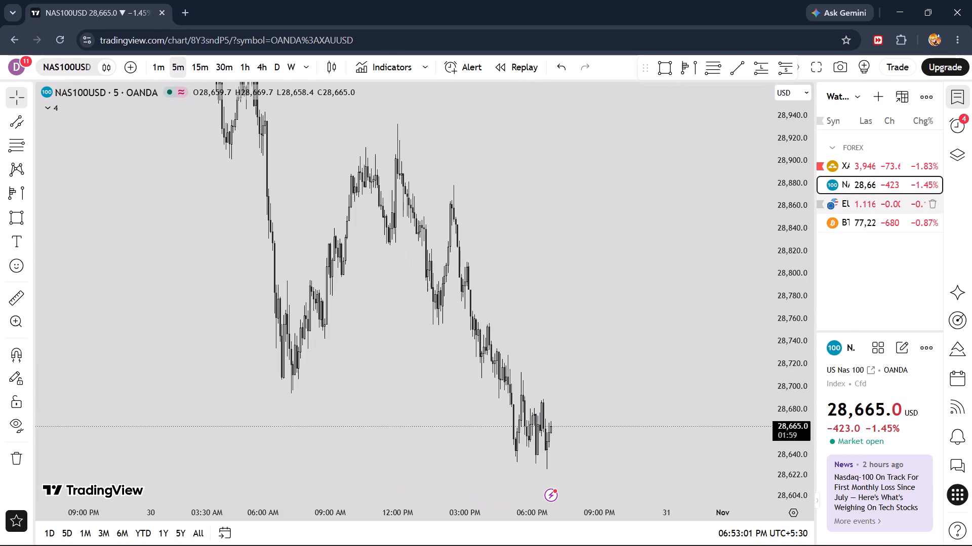
{"action": "left_click", "coordinate": [855, 213]}
{"action": "left_click", "coordinate": [855, 201]}
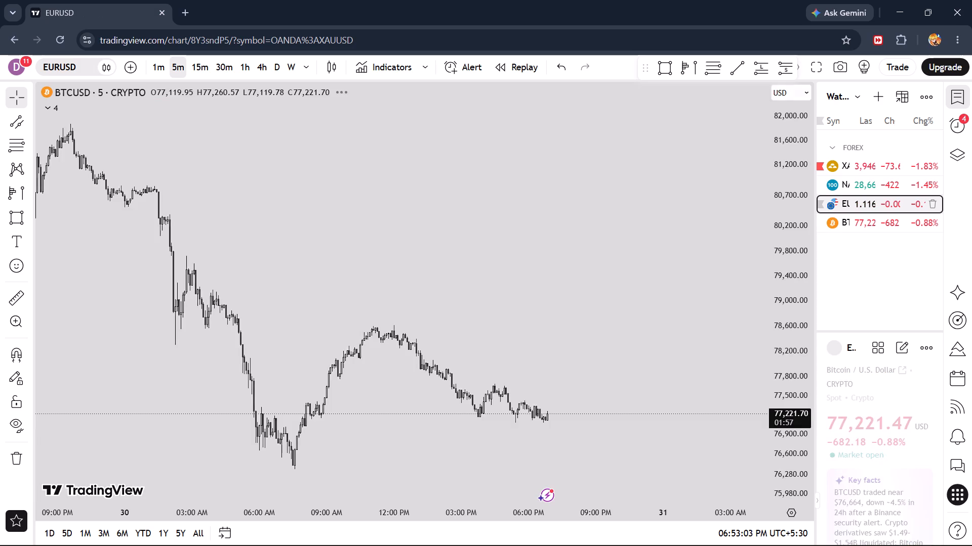
{"action": "left_click", "coordinate": [854, 219]}
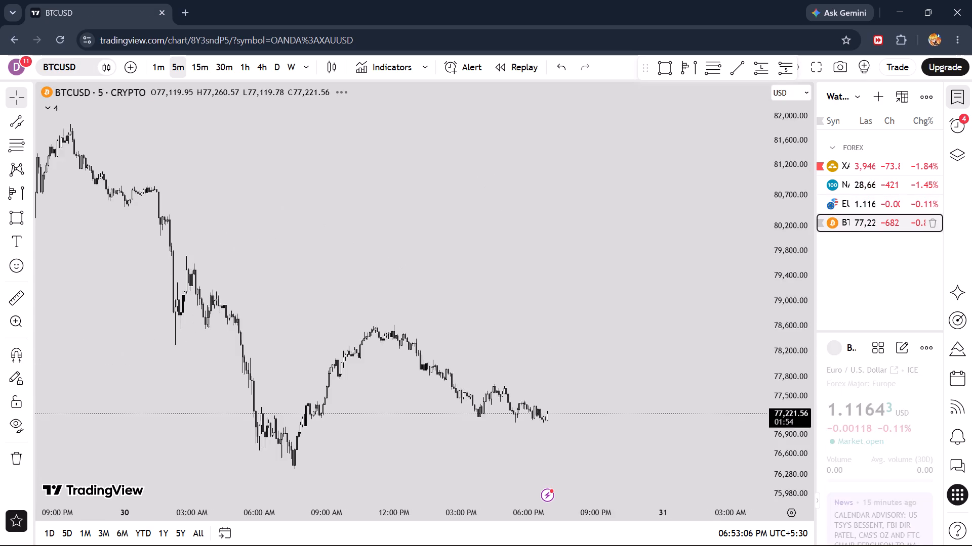
{"action": "scroll", "coordinate": [482, 390], "scroll_direction": "down", "scroll_amount": 7}
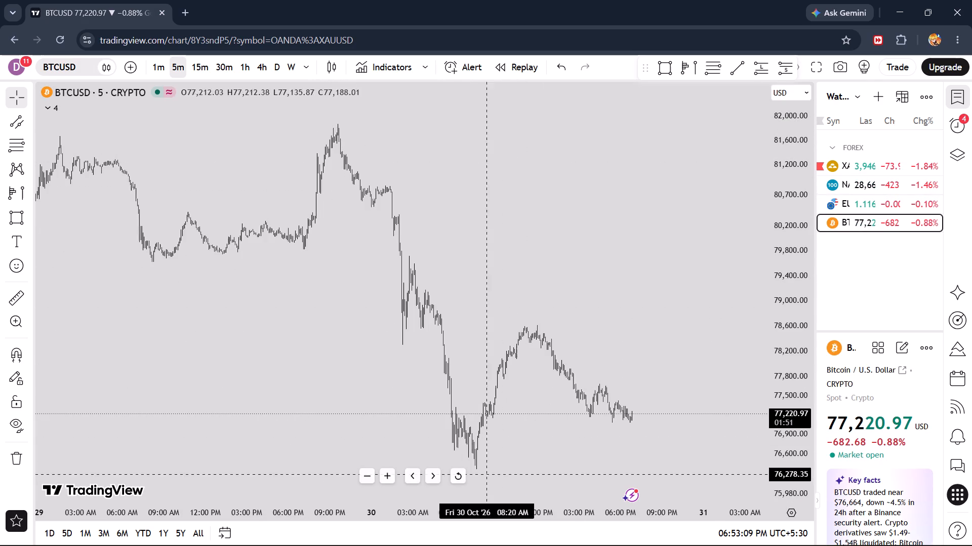
{"action": "scroll", "coordinate": [530, 463], "scroll_direction": "up", "scroll_amount": 8}
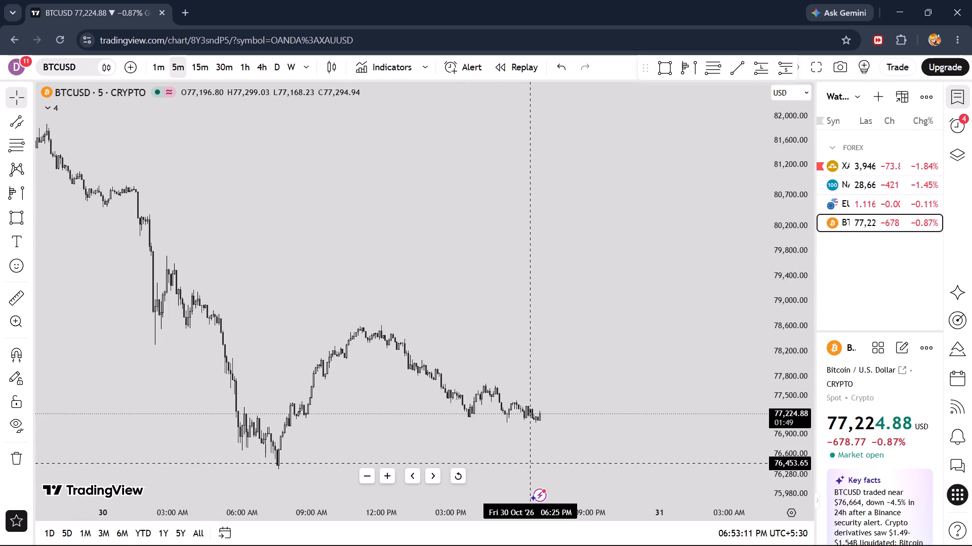
Return to XAUUSD and look back through older history on the 5-minute, 15-minute and 30-minute timeframes for earlier lows near the current price.
{"action": "left_click", "coordinate": [873, 167]}
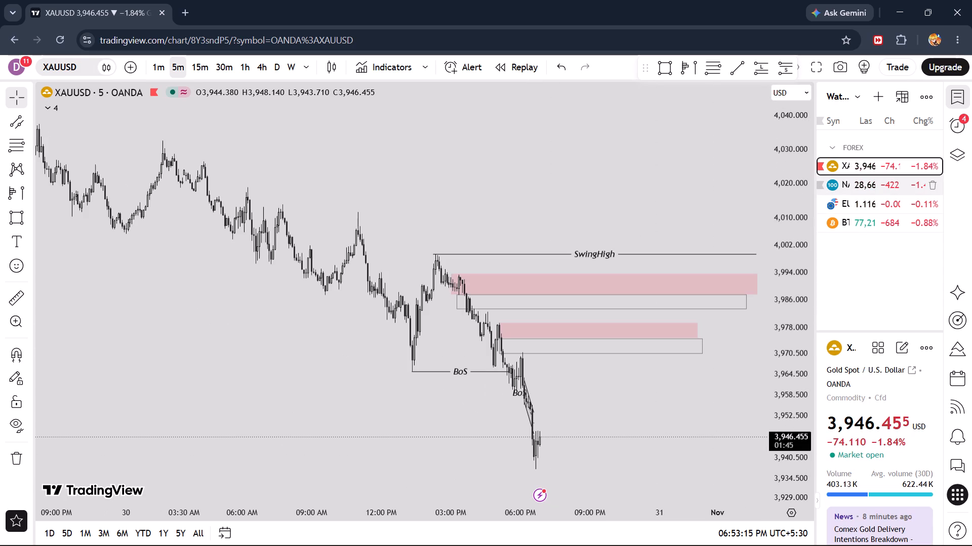
{"action": "left_click_drag", "start_coordinate": [614, 437], "coordinate": [569, 382]}
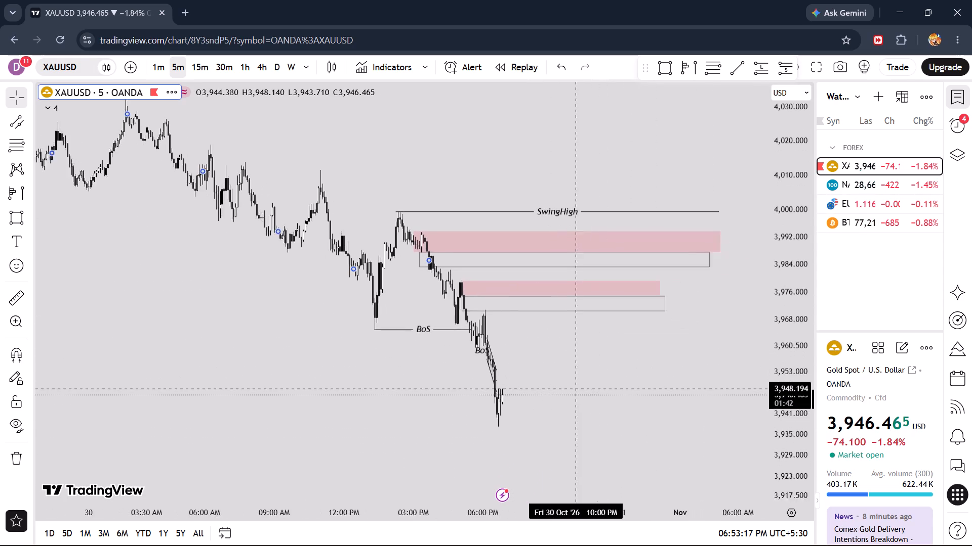
{"action": "left_click_drag", "start_coordinate": [569, 382], "coordinate": [560, 372]}
{"action": "scroll", "coordinate": [560, 372], "scroll_direction": "down", "scroll_amount": 15}
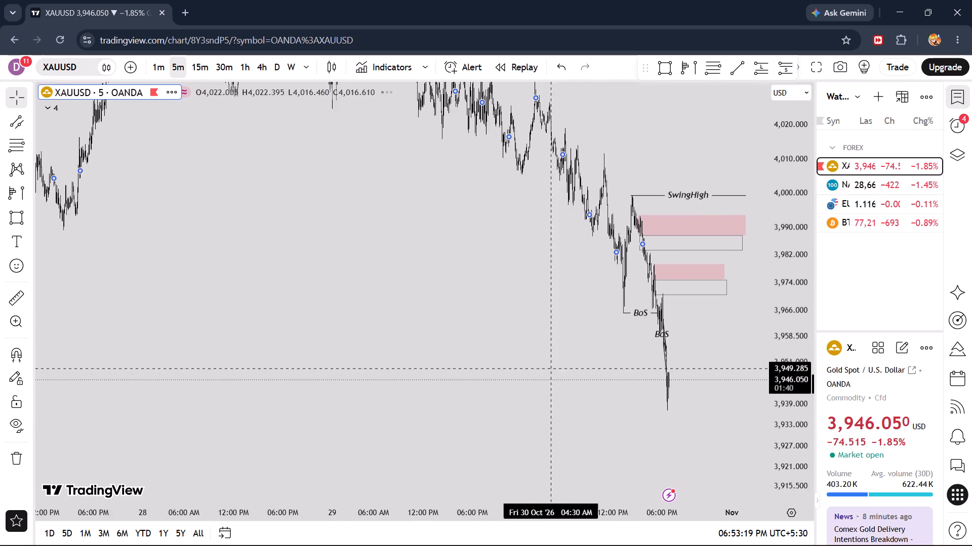
{"action": "left_click", "coordinate": [197, 61]}
{"action": "scroll", "coordinate": [366, 315], "scroll_direction": "down", "scroll_amount": 14}
{"action": "left_click_drag", "start_coordinate": [174, 324], "coordinate": [727, 358]}
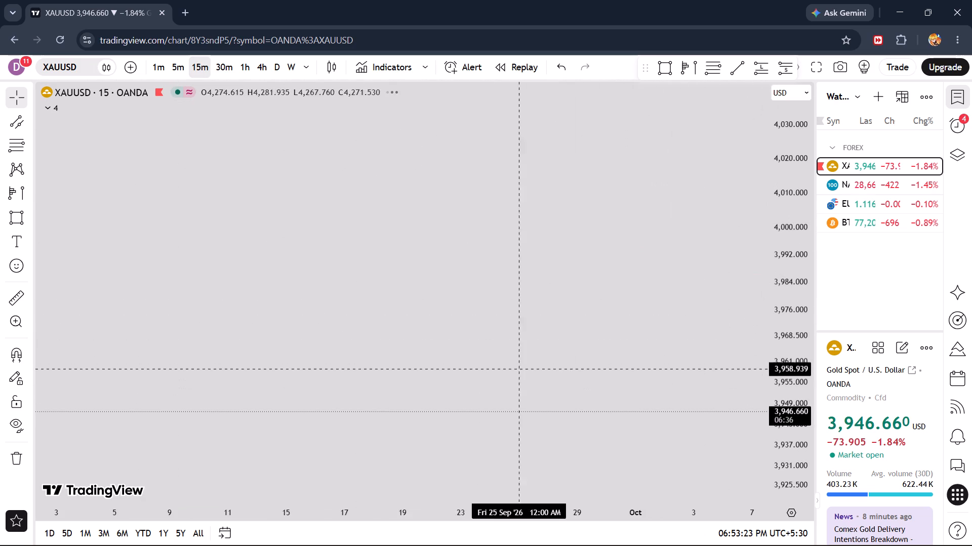
{"action": "left_click", "coordinate": [223, 67]}
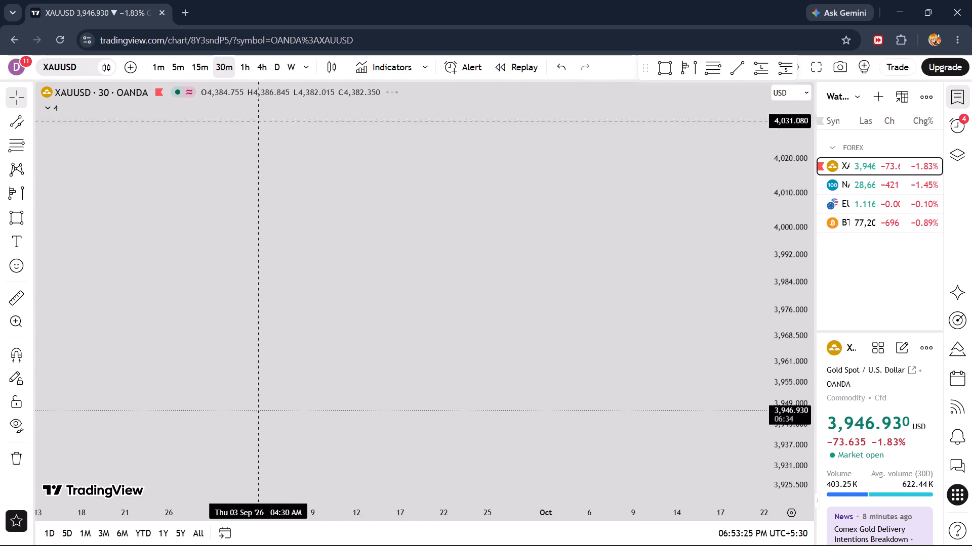
{"action": "left_click_drag", "start_coordinate": [151, 350], "coordinate": [614, 380]}
{"action": "left_click_drag", "start_coordinate": [254, 378], "coordinate": [487, 398]}
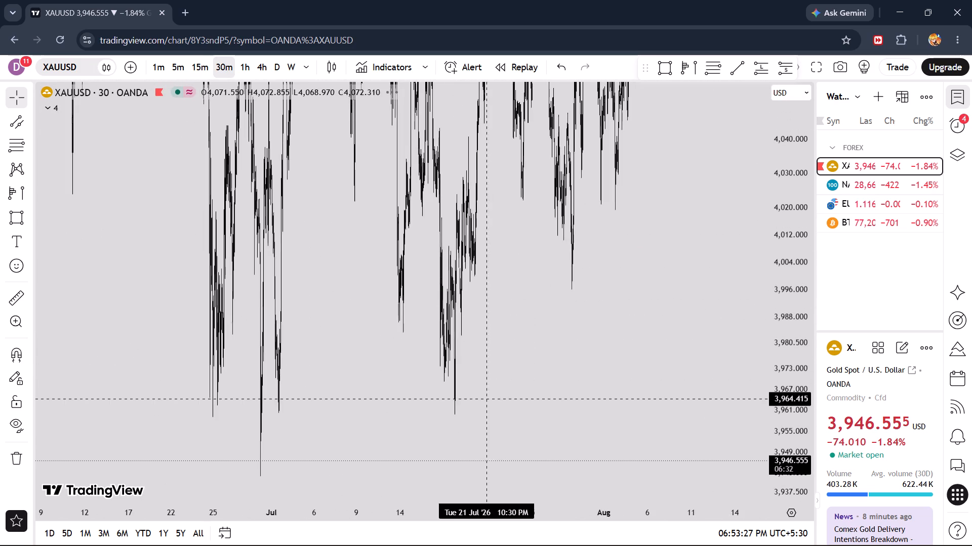
On the 30-minute timeframe, draw a horizontal line extending forward from the 30 June swing low, at about 3,942.4.
{"action": "left_click_drag", "start_coordinate": [313, 433], "coordinate": [601, 246]}
{"action": "scroll", "coordinate": [579, 307], "scroll_direction": "up", "scroll_amount": 6}
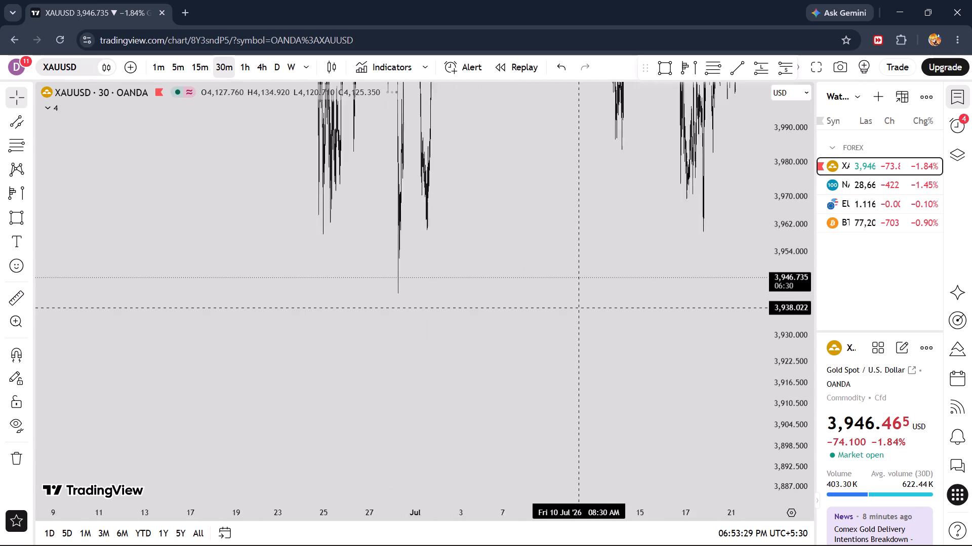
{"action": "scroll", "coordinate": [579, 307], "scroll_direction": "up", "scroll_amount": 2}
{"action": "left_click_drag", "start_coordinate": [381, 294], "coordinate": [611, 427]}
{"action": "scroll", "coordinate": [611, 427], "scroll_direction": "up", "scroll_amount": 19}
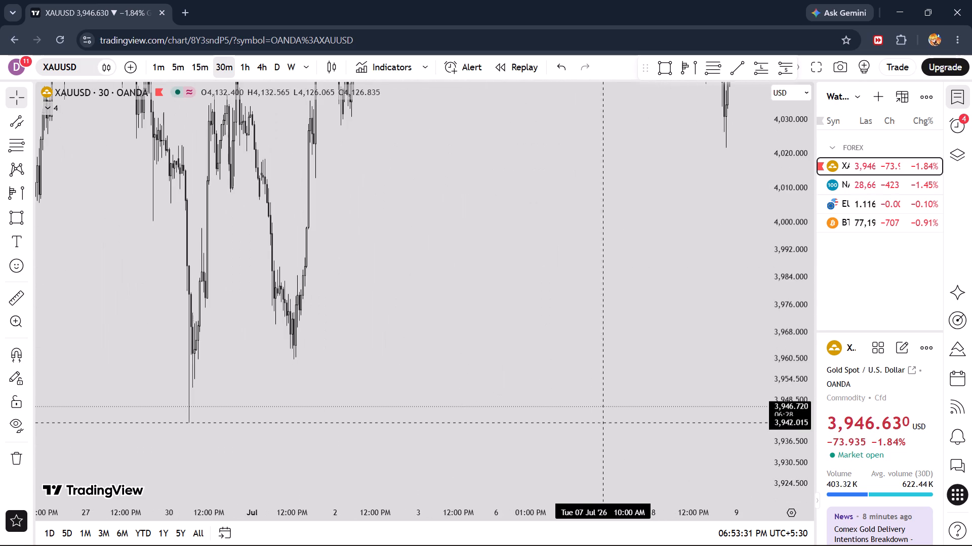
{"action": "left_click_drag", "start_coordinate": [386, 377], "coordinate": [695, 376]}
{"action": "scroll", "coordinate": [667, 378], "scroll_direction": "up", "scroll_amount": 8}
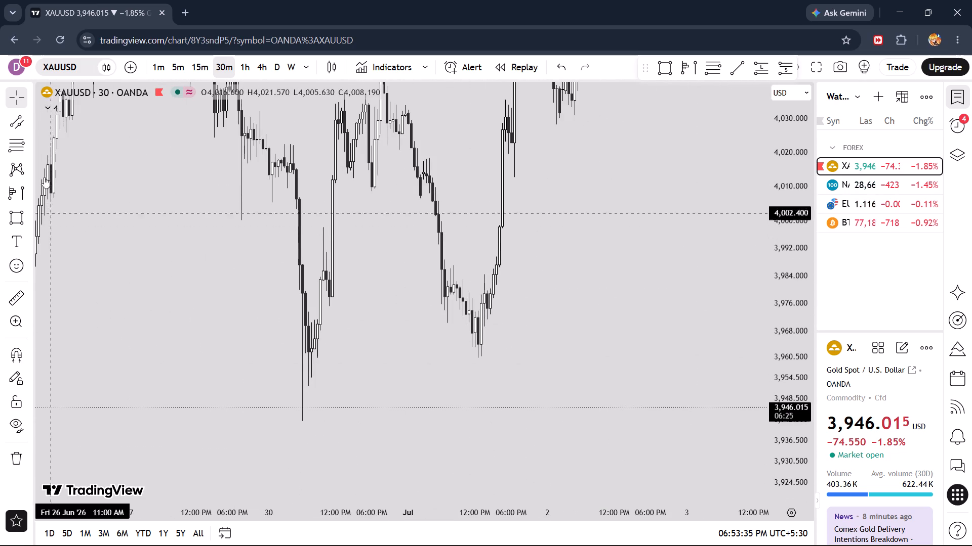
{"action": "left_click", "coordinate": [32, 116]}
{"action": "left_click", "coordinate": [52, 105]}
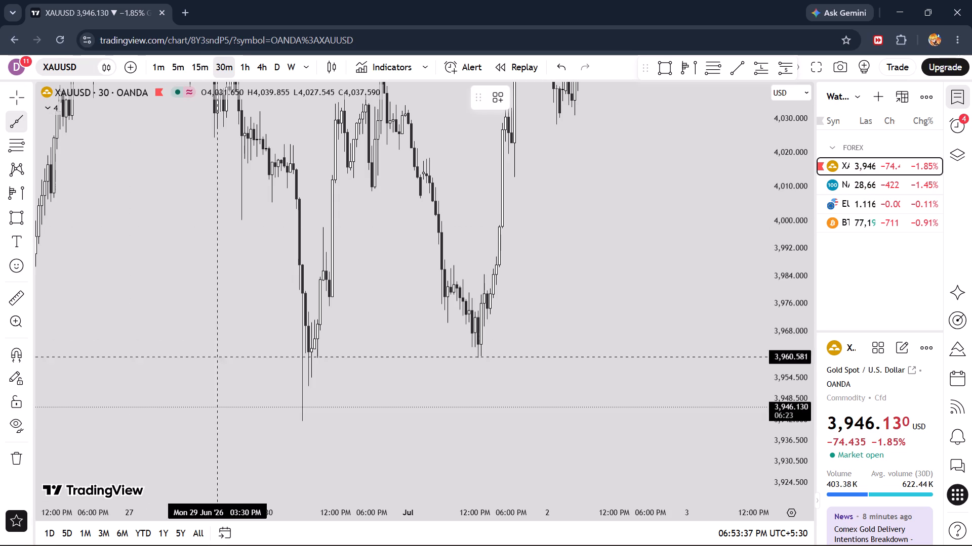
{"action": "left_click", "coordinate": [302, 420]}
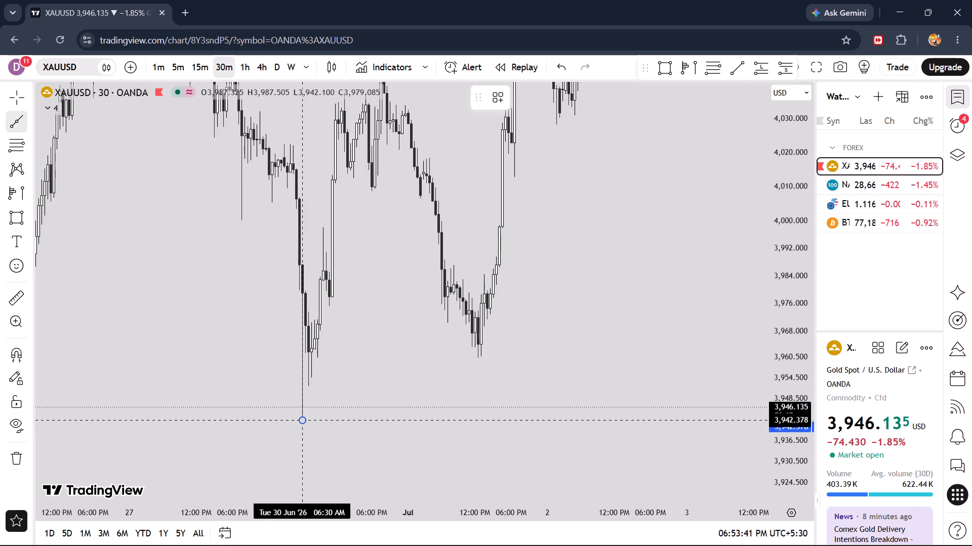
{"action": "left_click", "coordinate": [520, 417], "text": "shift"}
{"action": "left_click", "coordinate": [540, 313]}
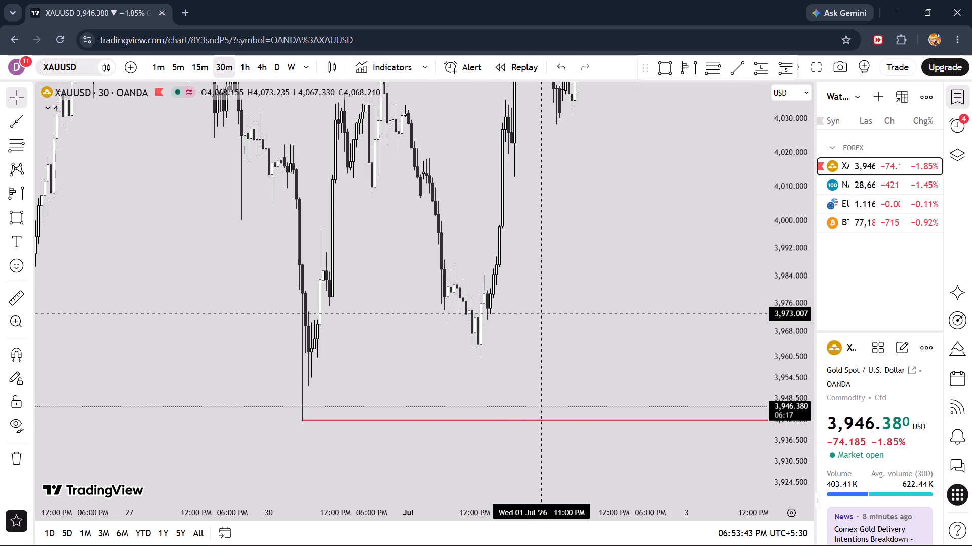
Look back through older XAUUSD history on the 30-minute and 1-hour timeframes for earlier lows near the current price.
{"action": "scroll", "coordinate": [540, 313], "scroll_direction": "down", "scroll_amount": 2}
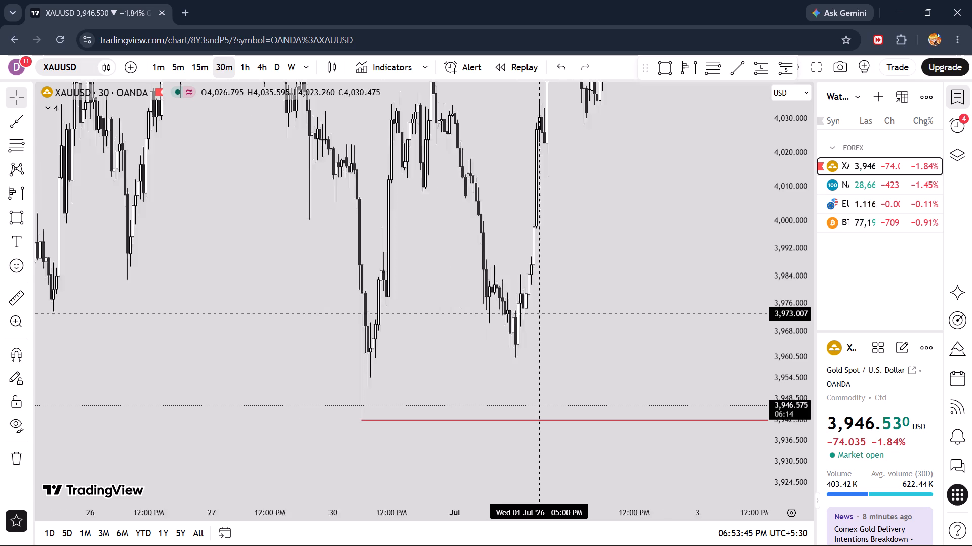
{"action": "scroll", "coordinate": [540, 313], "scroll_direction": "down", "scroll_amount": 13}
{"action": "scroll", "coordinate": [531, 316], "scroll_direction": "down", "scroll_amount": 10}
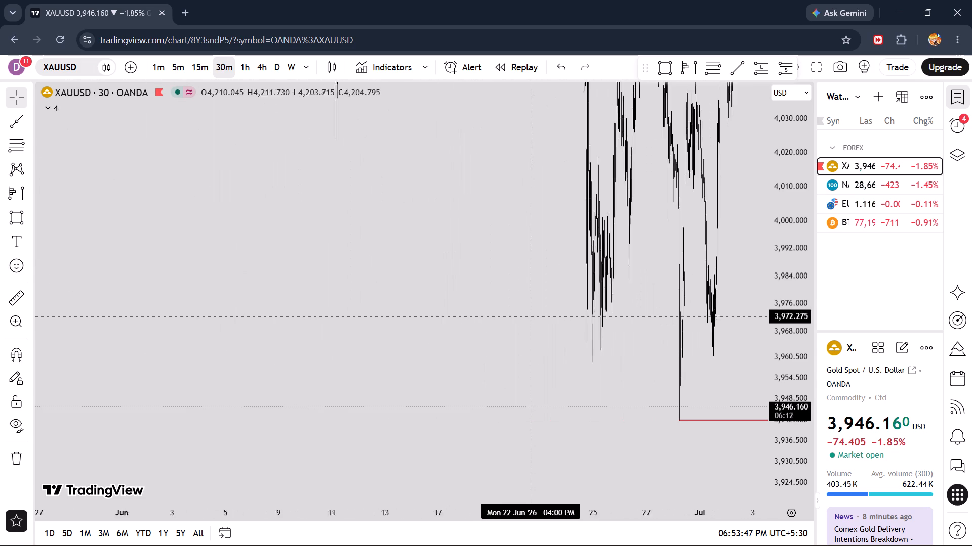
{"action": "scroll", "coordinate": [531, 316], "scroll_direction": "down", "scroll_amount": 15}
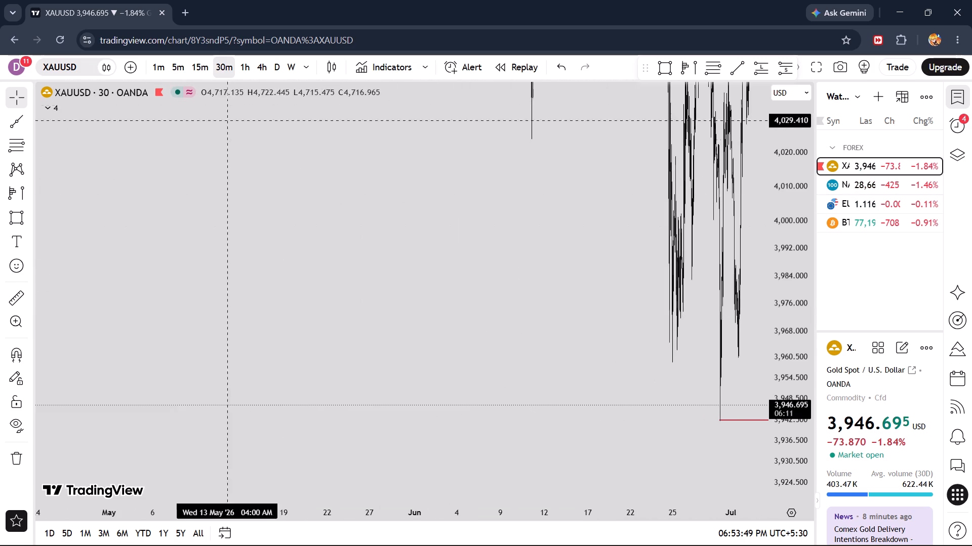
{"action": "left_click", "coordinate": [251, 70]}
{"action": "scroll", "coordinate": [309, 374], "scroll_direction": "down", "scroll_amount": 8}
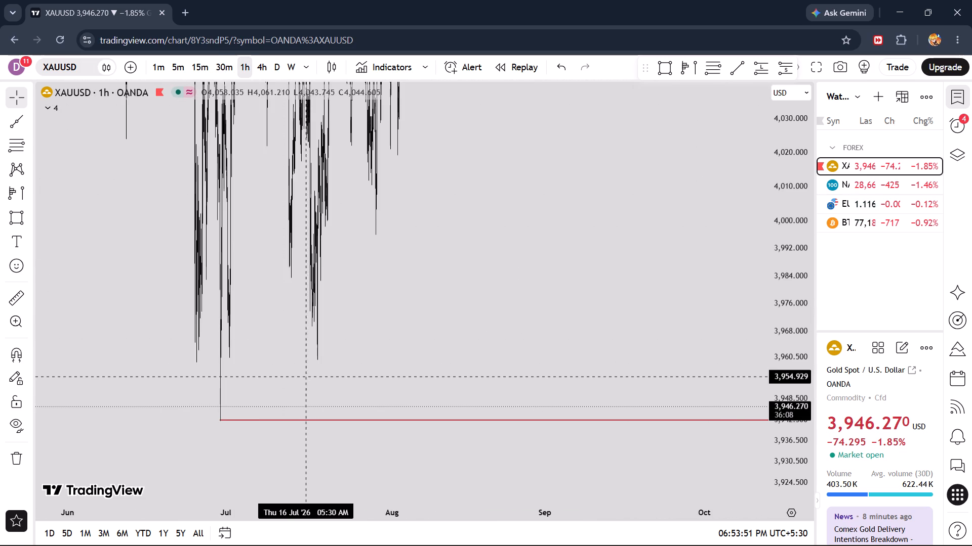
{"action": "left_click_drag", "start_coordinate": [146, 328], "coordinate": [562, 355]}
{"action": "left_click_drag", "start_coordinate": [240, 359], "coordinate": [600, 363]}
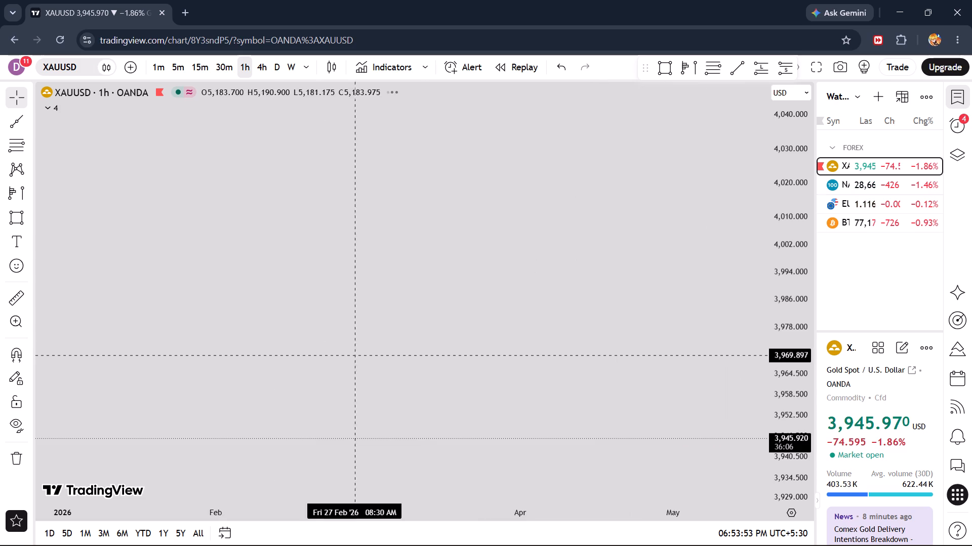
{"action": "left_click_drag", "start_coordinate": [233, 349], "coordinate": [585, 344]}
{"action": "left_click_drag", "start_coordinate": [171, 342], "coordinate": [464, 286]}
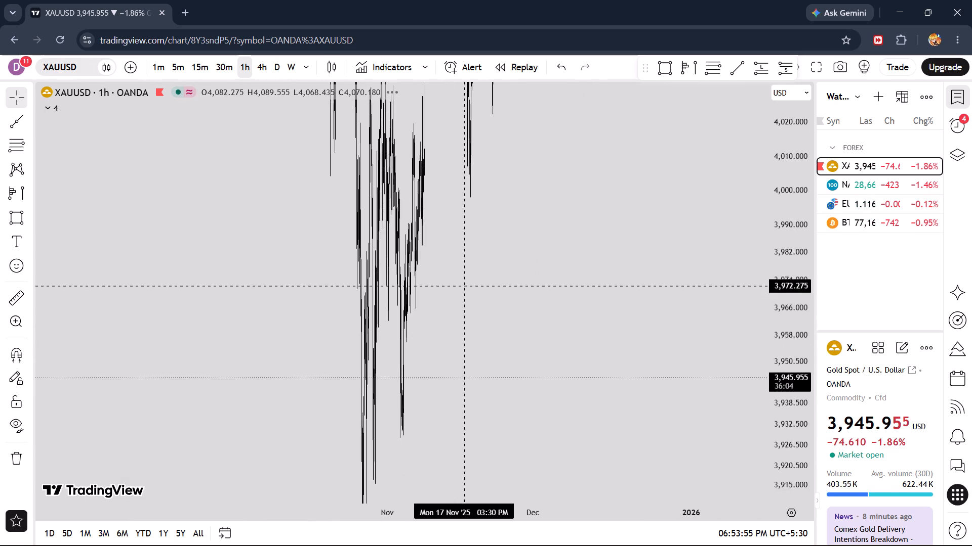
On the 1-hour timeframe, draw a horizontal line extending forward from the 5 November 2025 low area, at about 3,936.
{"action": "scroll", "coordinate": [409, 376], "scroll_direction": "up", "scroll_amount": 8}
{"action": "left_click_drag", "start_coordinate": [225, 332], "coordinate": [560, 276]}
{"action": "scroll", "coordinate": [461, 332], "scroll_direction": "up", "scroll_amount": 9}
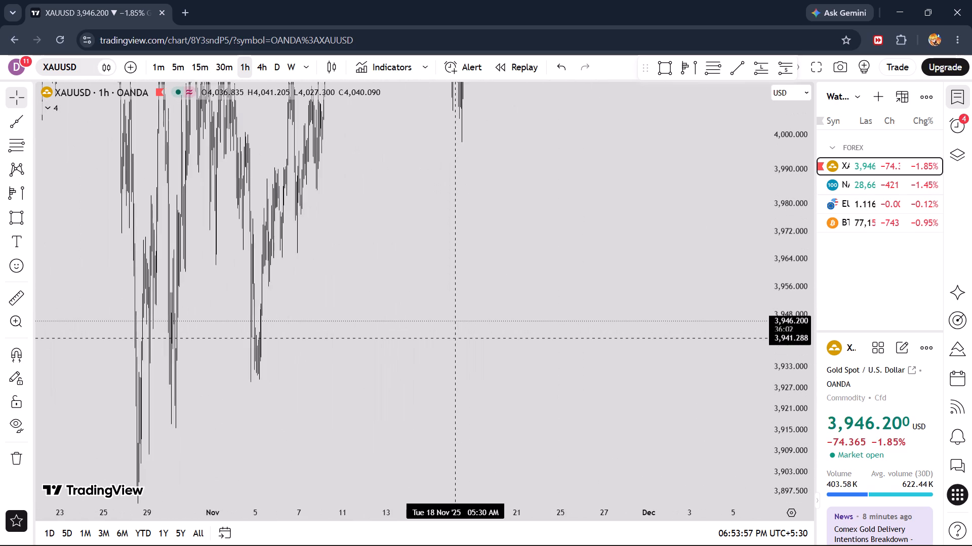
{"action": "scroll", "coordinate": [455, 338], "scroll_direction": "up", "scroll_amount": 7}
{"action": "left_click_drag", "start_coordinate": [96, 366], "coordinate": [613, 358]}
{"action": "scroll", "coordinate": [478, 375], "scroll_direction": "up", "scroll_amount": 10}
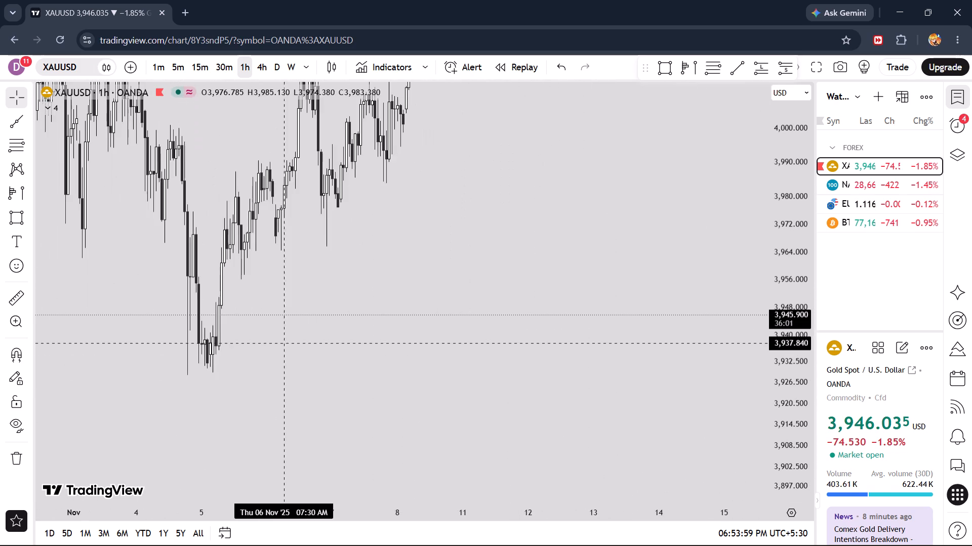
{"action": "left_click_drag", "start_coordinate": [280, 342], "coordinate": [456, 362]}
{"action": "scroll", "coordinate": [456, 362], "scroll_direction": "up", "scroll_amount": 4}
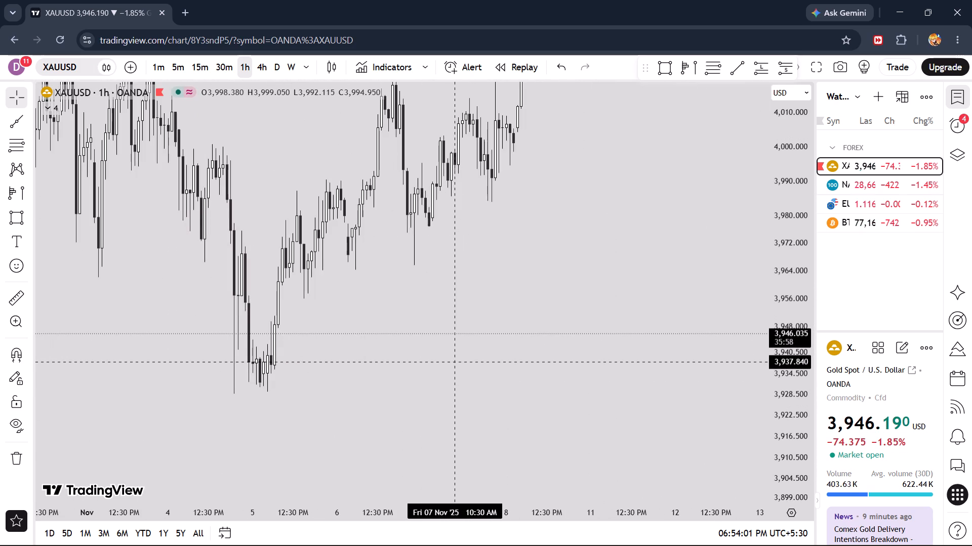
{"action": "left_click", "coordinate": [21, 116]}
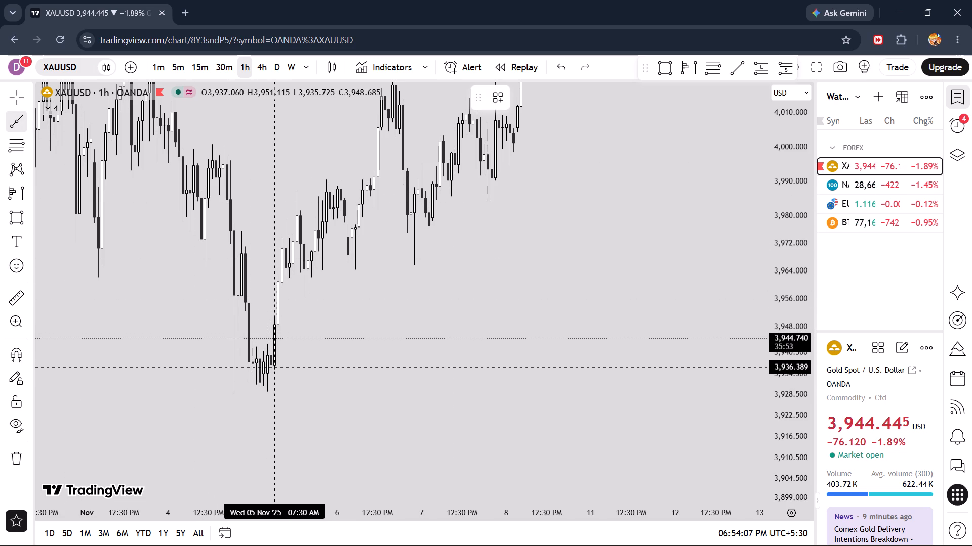
{"action": "left_click", "coordinate": [273, 368]}
{"action": "left_click", "coordinate": [459, 369], "text": "shift"}
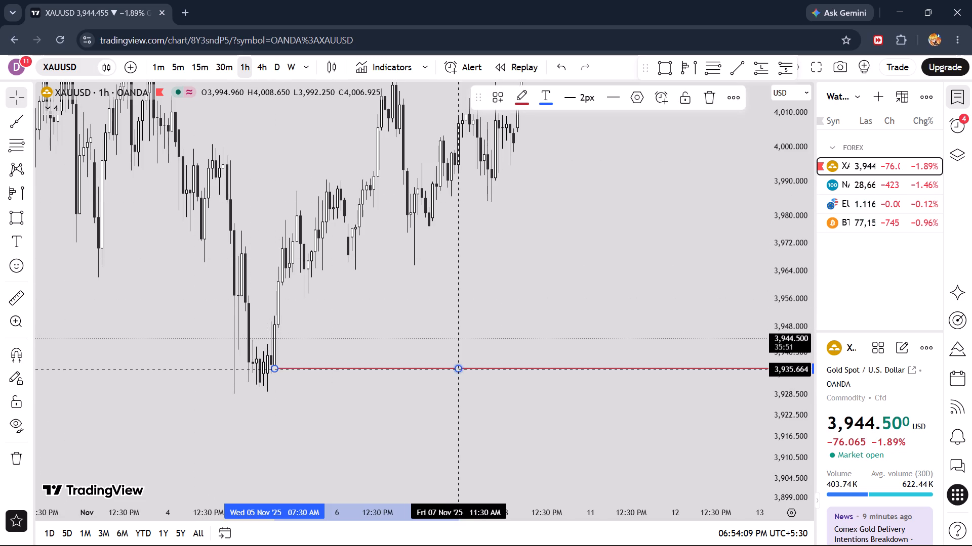
{"action": "left_click", "coordinate": [528, 434]}
Return to the latest XAUUSD candles on the 5-minute timeframe and examine them against the two red support lines, BoS levels and Bearish zones.
{"action": "left_click_drag", "start_coordinate": [608, 397], "coordinate": [567, 396]}
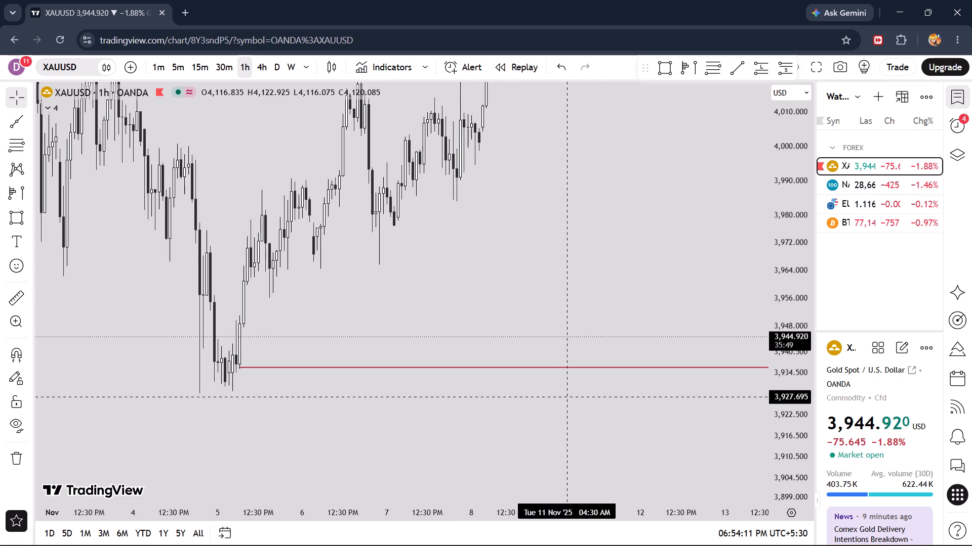
{"action": "left_click_drag", "start_coordinate": [567, 396], "coordinate": [207, 392]}
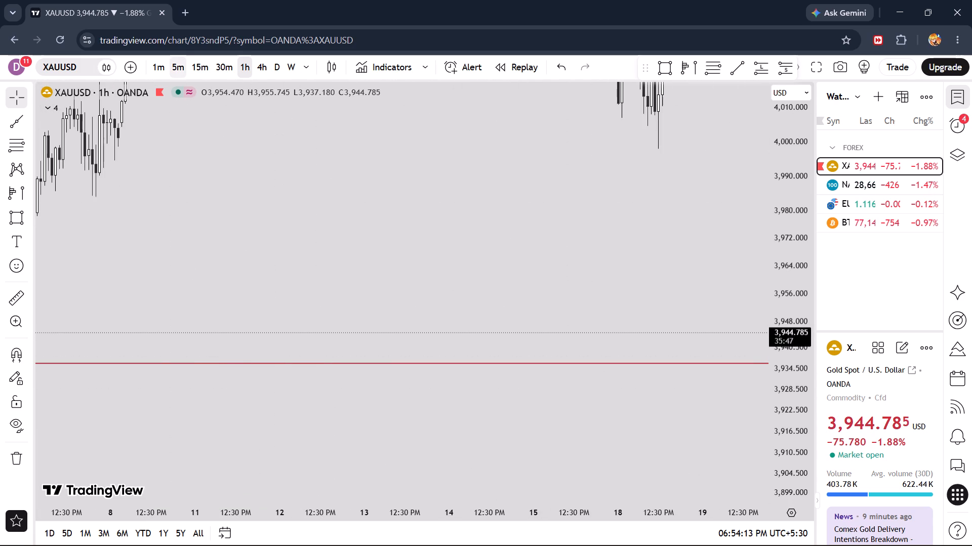
{"action": "left_click", "coordinate": [173, 68]}
{"action": "right_click", "coordinate": [333, 197]}
{"action": "left_click", "coordinate": [374, 209]}
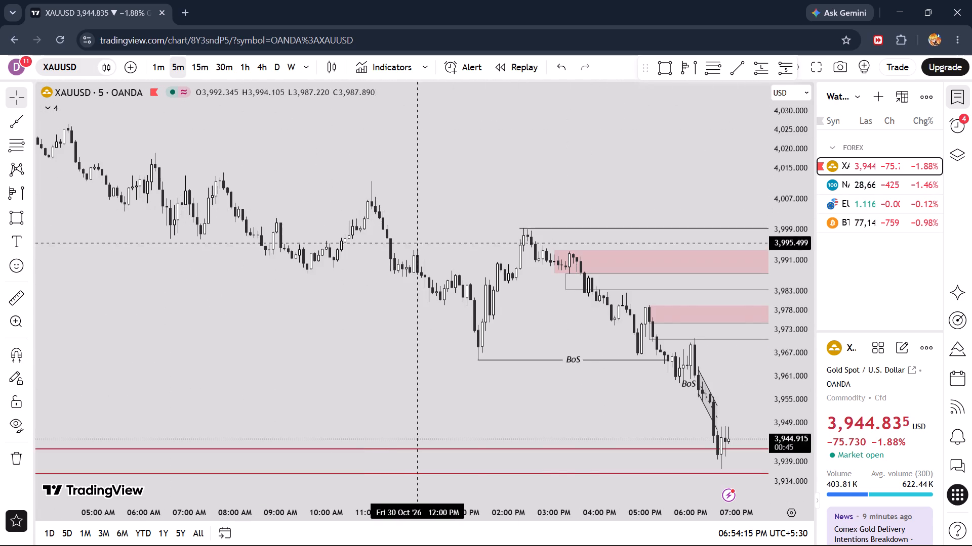
{"action": "left_click_drag", "start_coordinate": [601, 426], "coordinate": [192, 354]}
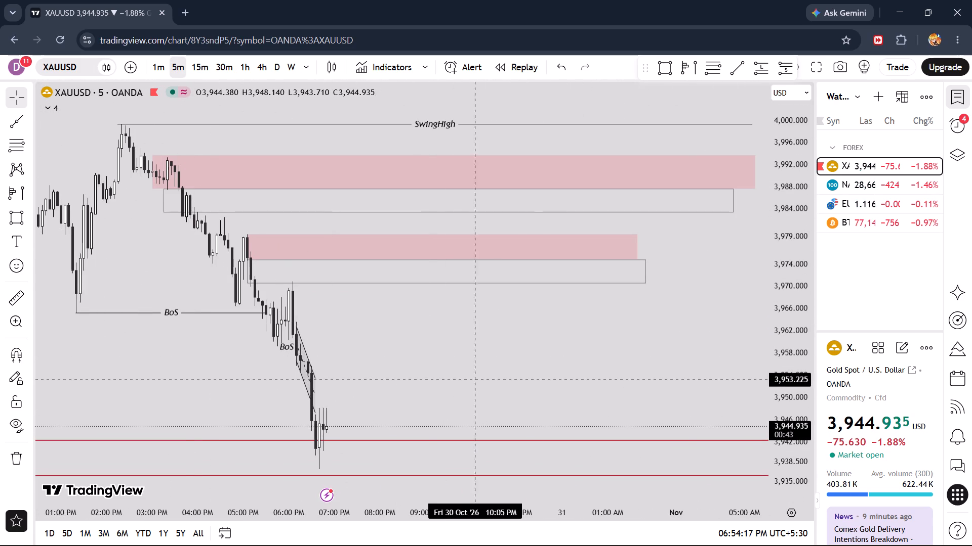
{"action": "left_click_drag", "start_coordinate": [804, 409], "coordinate": [792, 297]}
{"action": "left_click_drag", "start_coordinate": [425, 401], "coordinate": [542, 192]}
{"action": "scroll", "coordinate": [541, 194], "scroll_direction": "up", "scroll_amount": 7}
{"action": "left_click_drag", "start_coordinate": [361, 224], "coordinate": [510, 212]}
{"action": "scroll", "coordinate": [510, 212], "scroll_direction": "up", "scroll_amount": 3}
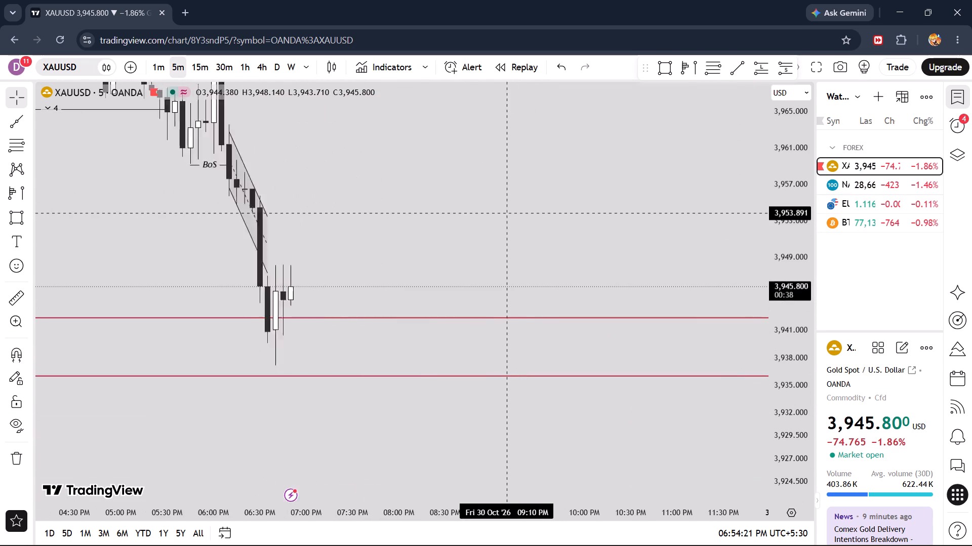
{"action": "scroll", "coordinate": [510, 212], "scroll_direction": "up", "scroll_amount": 2}
{"action": "left_click_drag", "start_coordinate": [370, 209], "coordinate": [395, 346]}
{"action": "left_click_drag", "start_coordinate": [798, 166], "coordinate": [790, 267]}
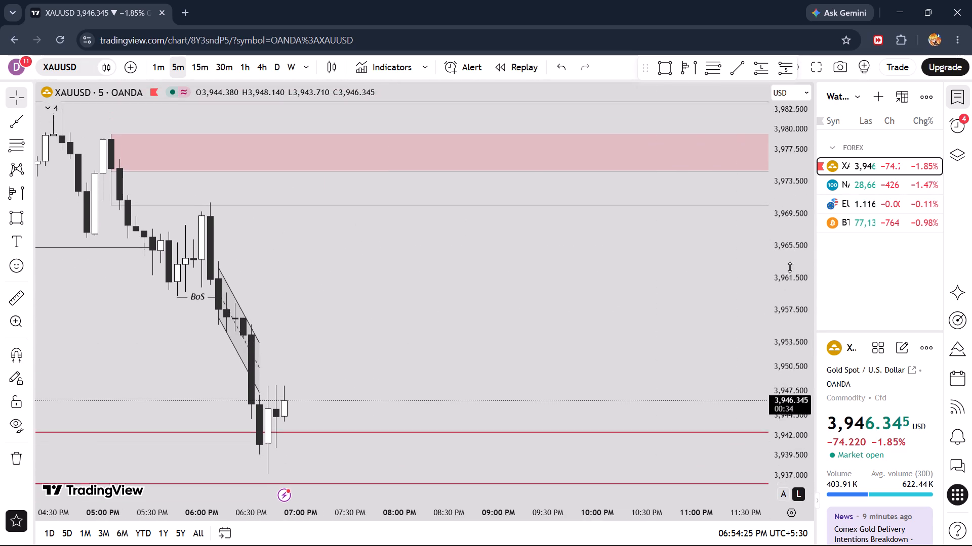
{"action": "left_click_drag", "start_coordinate": [790, 267], "coordinate": [777, 340]}
Compare the 1-minute and 5-minute timeframes, examining recent XAUUSD price action around the descending channel and the red support lines.
{"action": "left_click", "coordinate": [165, 65]}
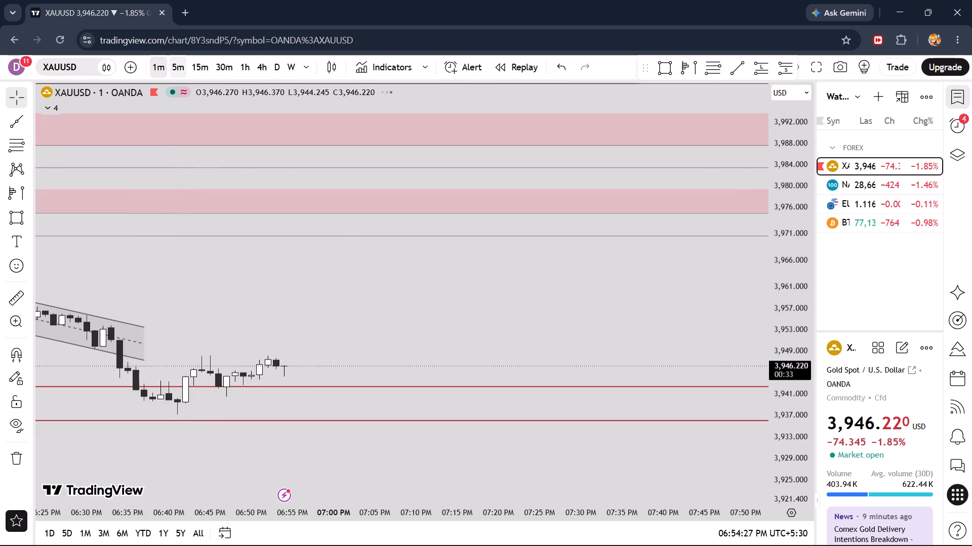
{"action": "left_click", "coordinate": [176, 65]}
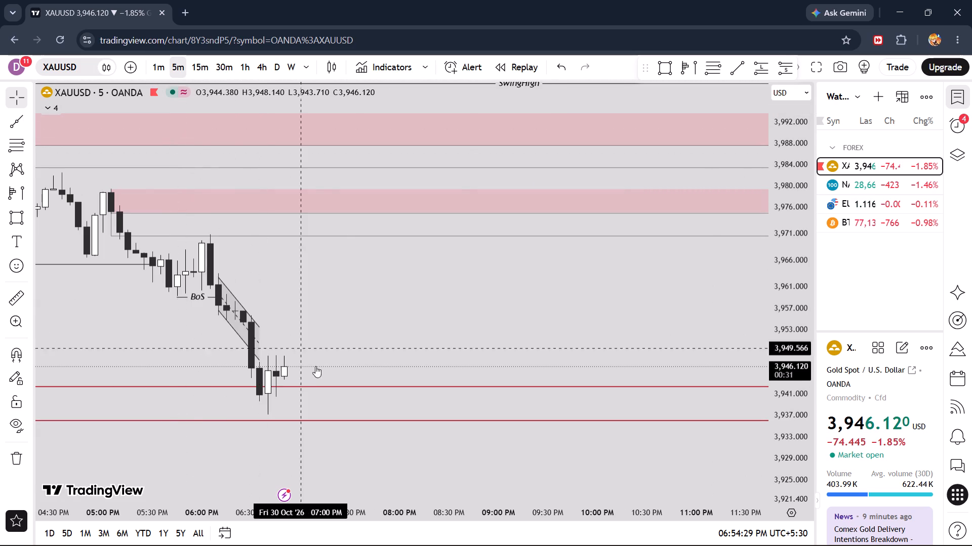
{"action": "scroll", "coordinate": [402, 404], "scroll_direction": "down", "scroll_amount": 2}
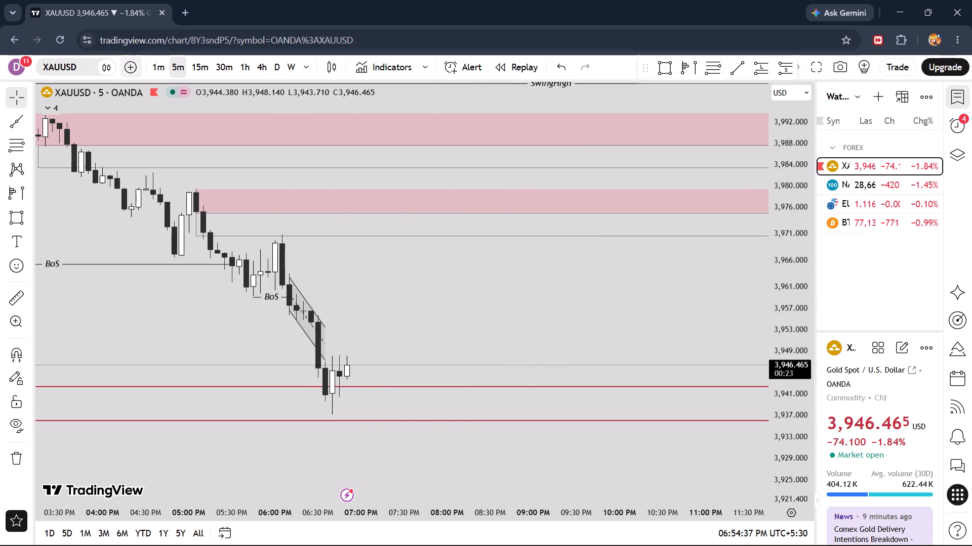
{"action": "left_click", "coordinate": [157, 62]}
{"action": "scroll", "coordinate": [264, 314], "scroll_direction": "down", "scroll_amount": 8}
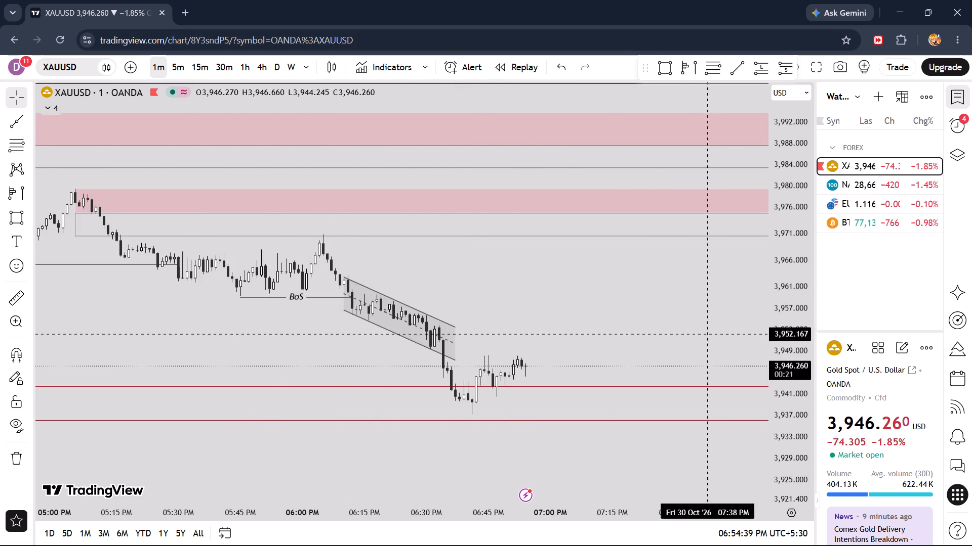
{"action": "left_click_drag", "start_coordinate": [807, 427], "coordinate": [797, 254]}
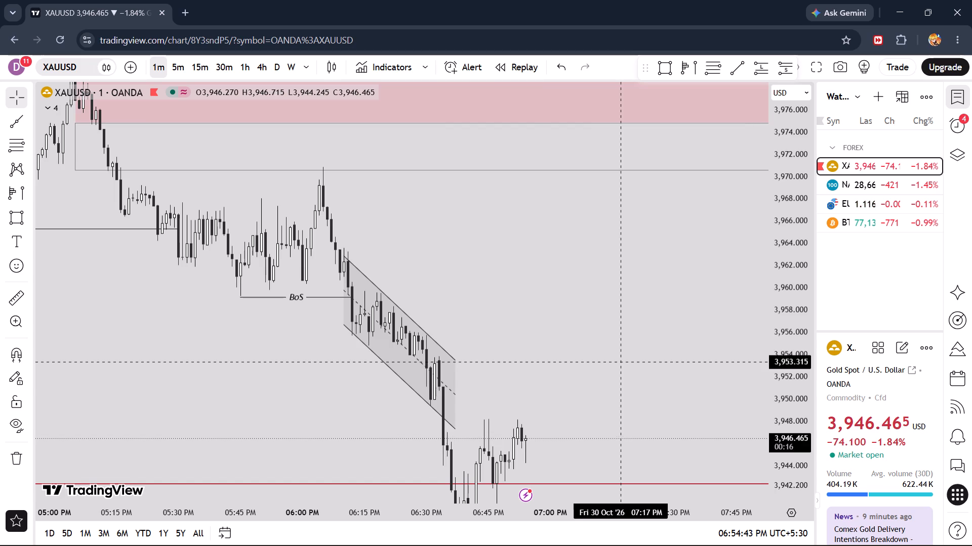
{"action": "left_click_drag", "start_coordinate": [558, 370], "coordinate": [515, 308]}
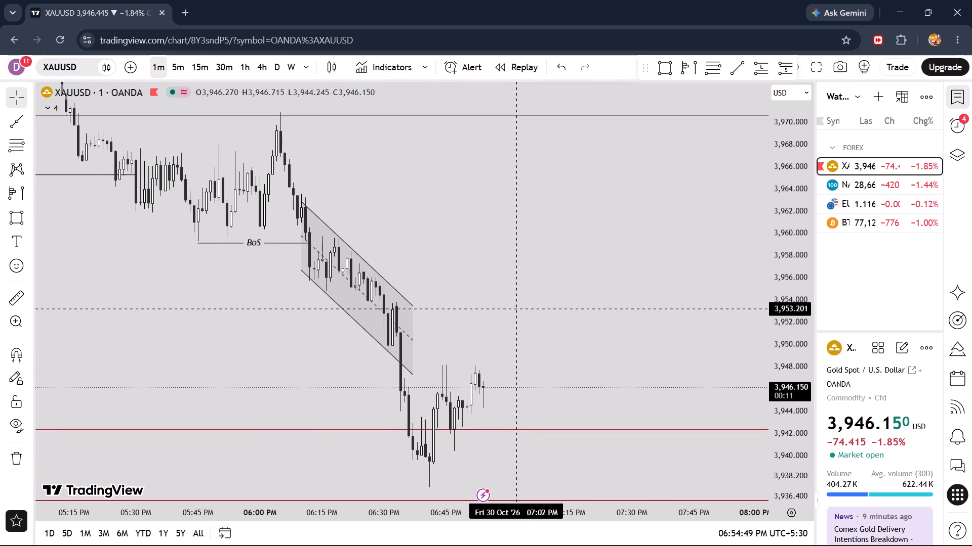
{"action": "left_click_drag", "start_coordinate": [515, 308], "coordinate": [418, 254]}
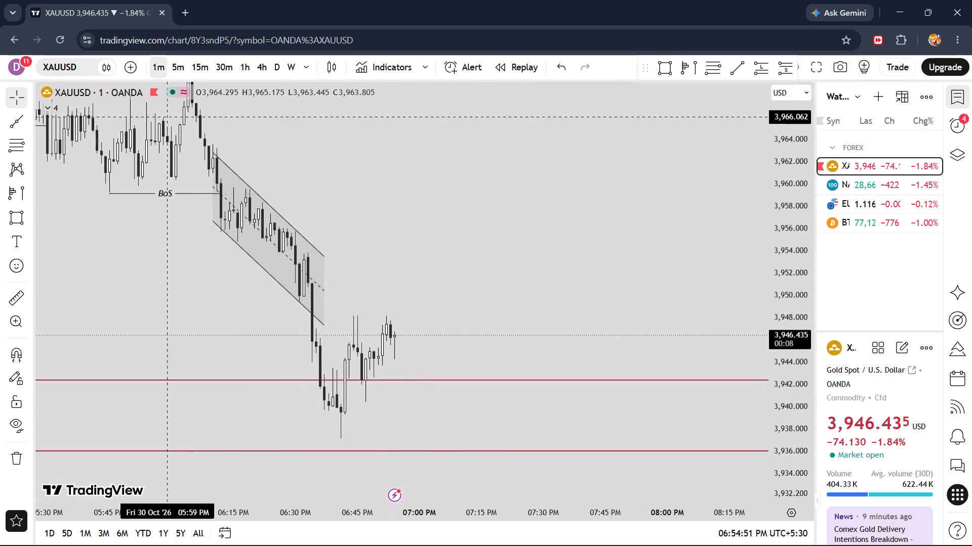
On the 5-minute timeframe, nudge the SwingHigh line to the 2:20 PM swing high, at about 3,999.3.
{"action": "left_click", "coordinate": [176, 61]}
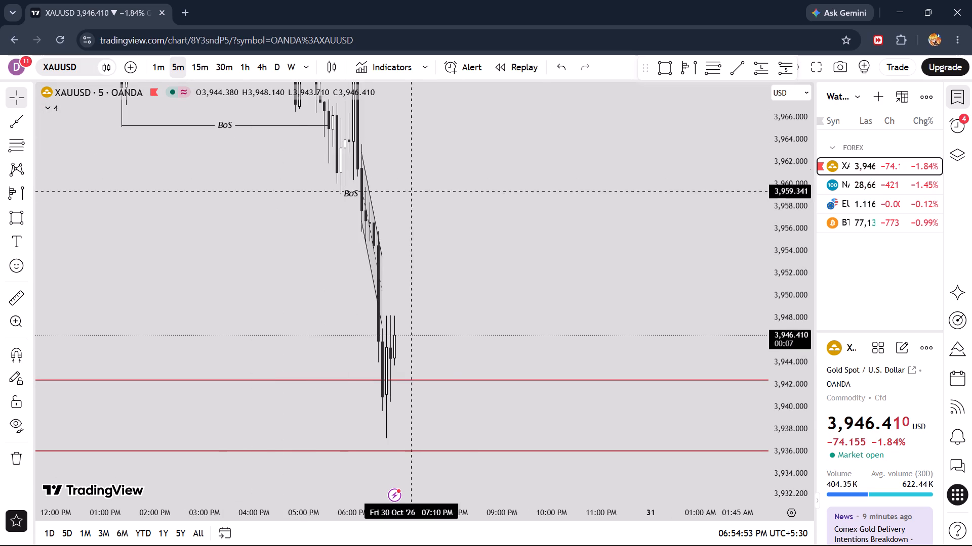
{"action": "left_click_drag", "start_coordinate": [543, 156], "coordinate": [611, 364]}
{"action": "left_click_drag", "start_coordinate": [777, 172], "coordinate": [787, 366]}
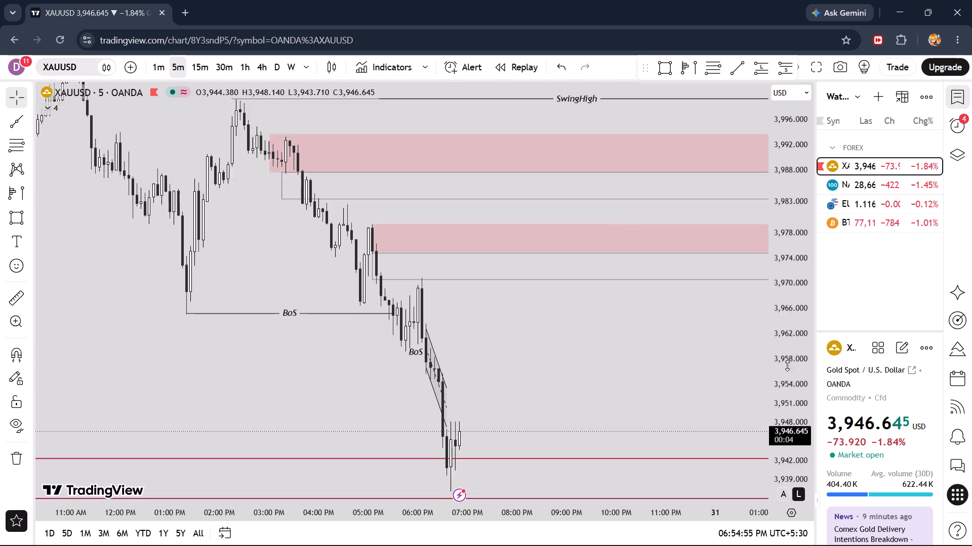
{"action": "left_click_drag", "start_coordinate": [787, 366], "coordinate": [787, 369]}
{"action": "left_click_drag", "start_coordinate": [592, 335], "coordinate": [465, 389]}
{"action": "left_click", "coordinate": [457, 162]}
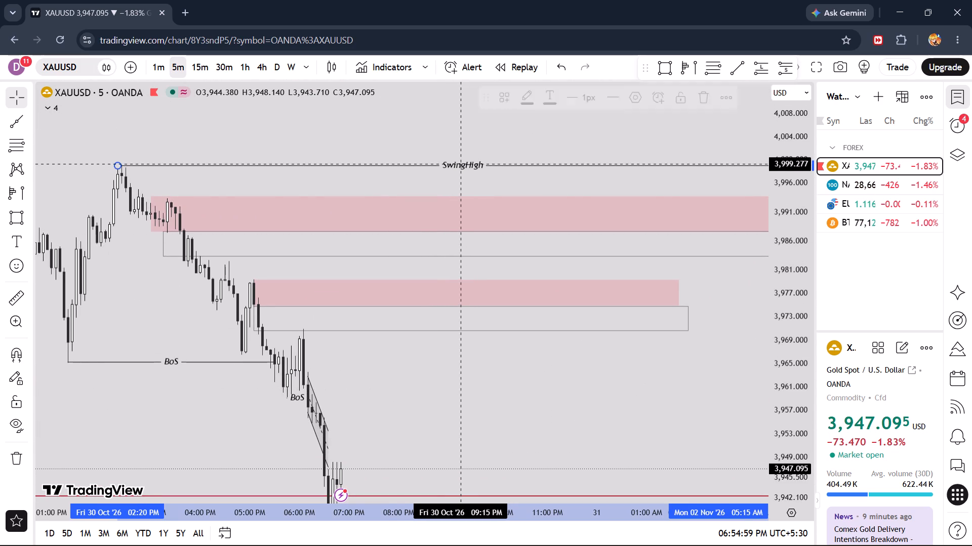
{"action": "left_click", "coordinate": [316, 123]}
{"action": "left_click", "coordinate": [462, 166]}
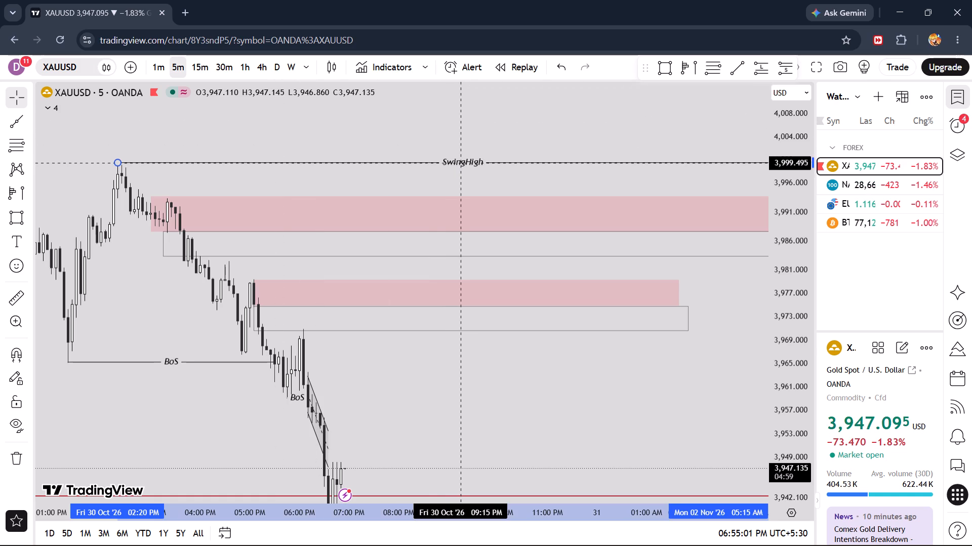
{"action": "left_click", "coordinate": [306, 124]}
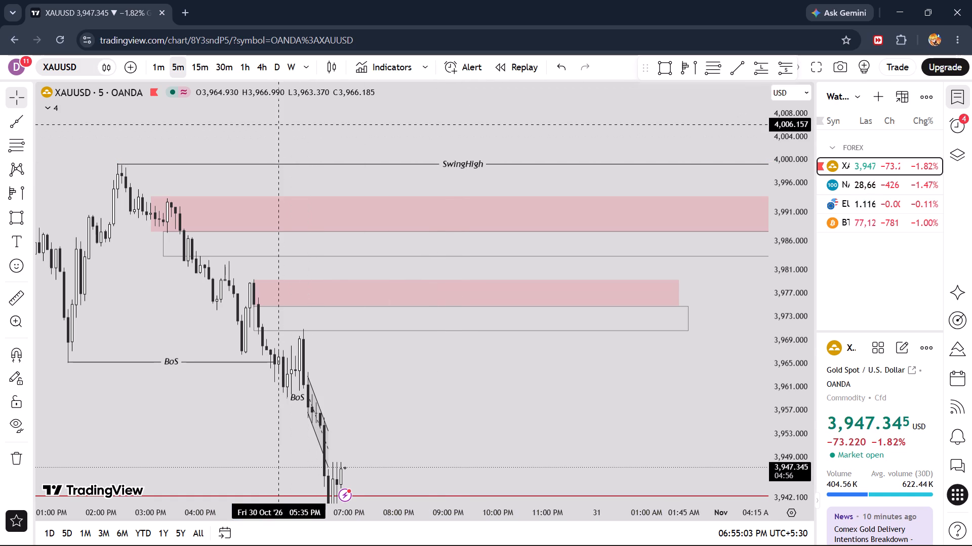